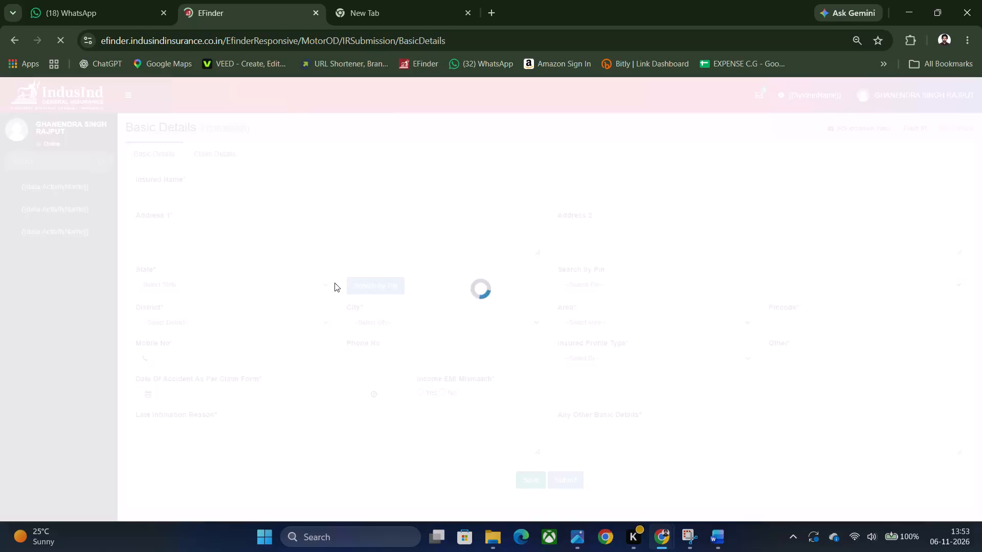
Copy the full Address 1 text of the insured from the Basic Details form.
drag(515, 238, 503, 236)
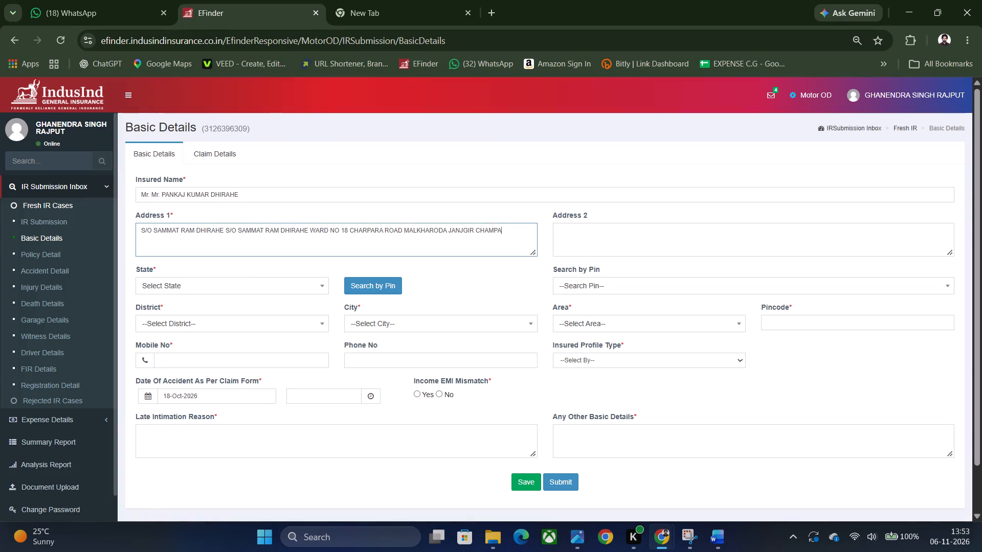
drag(503, 236, 124, 243)
key(ctrl+c)
key(ctrl+c)
key(ctrl+c)
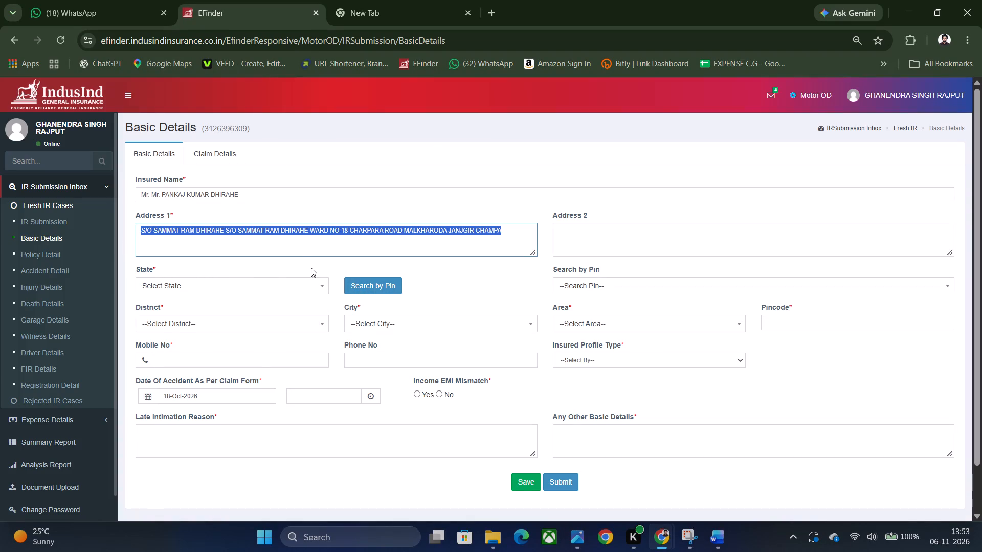
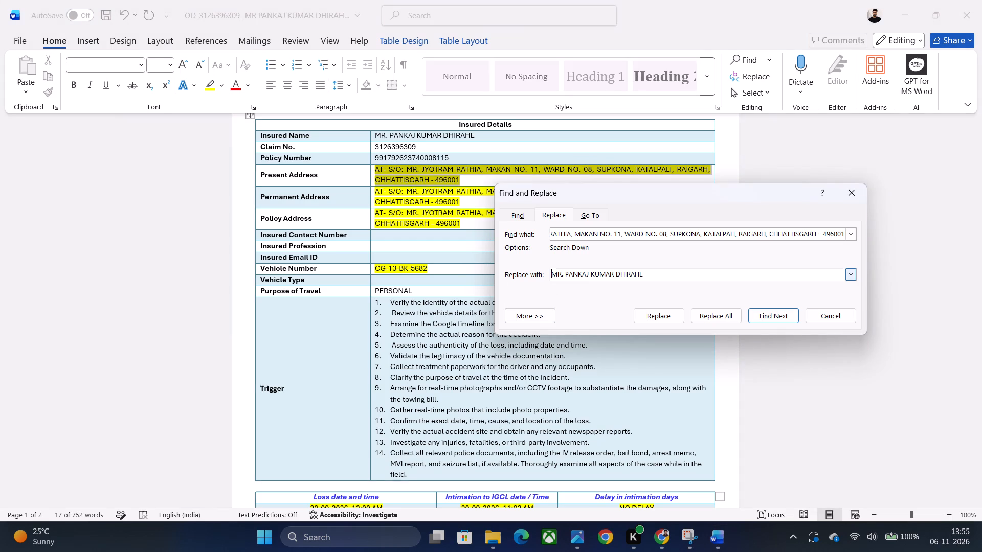
click(660, 276)
drag(660, 276, 495, 279)
key(ctrl+v)
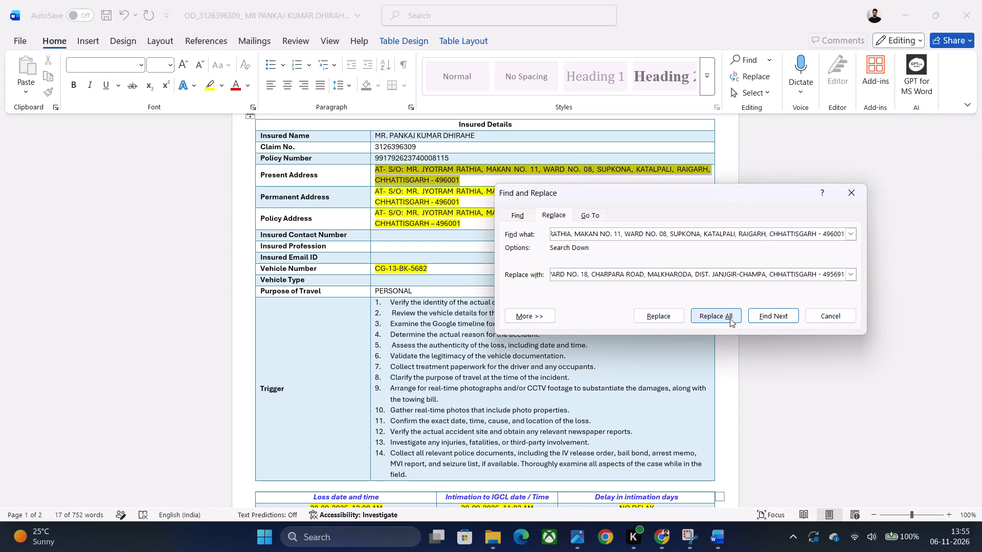
click(730, 318)
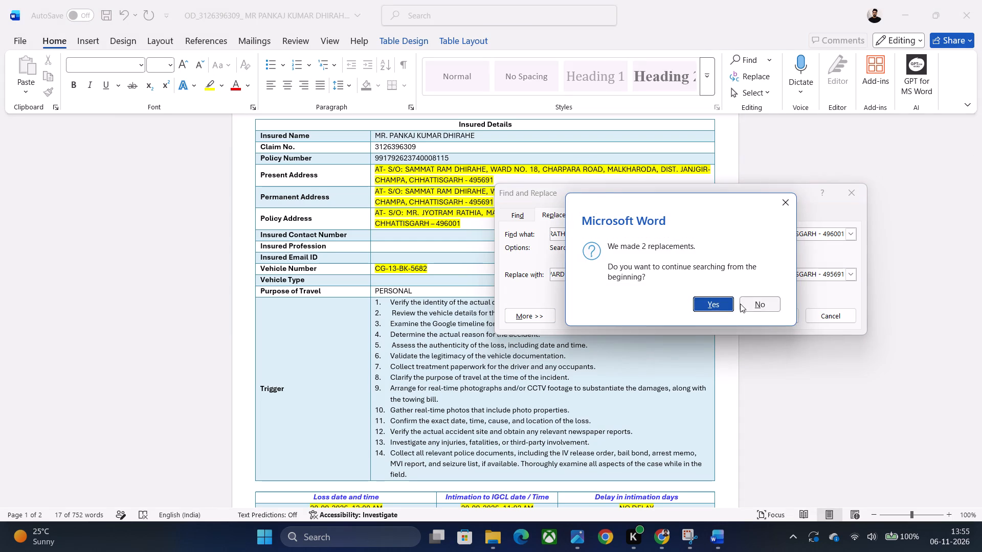
click(721, 306)
click(762, 301)
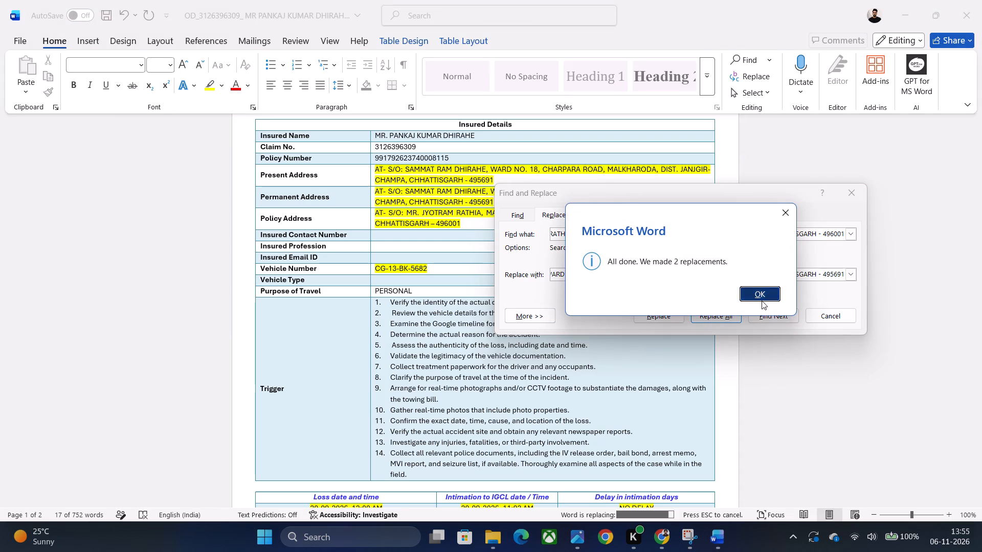
click(852, 196)
Remove the yellow highlight from the Present Address and Permanent Address entries in the Insured Details table.
click(478, 216)
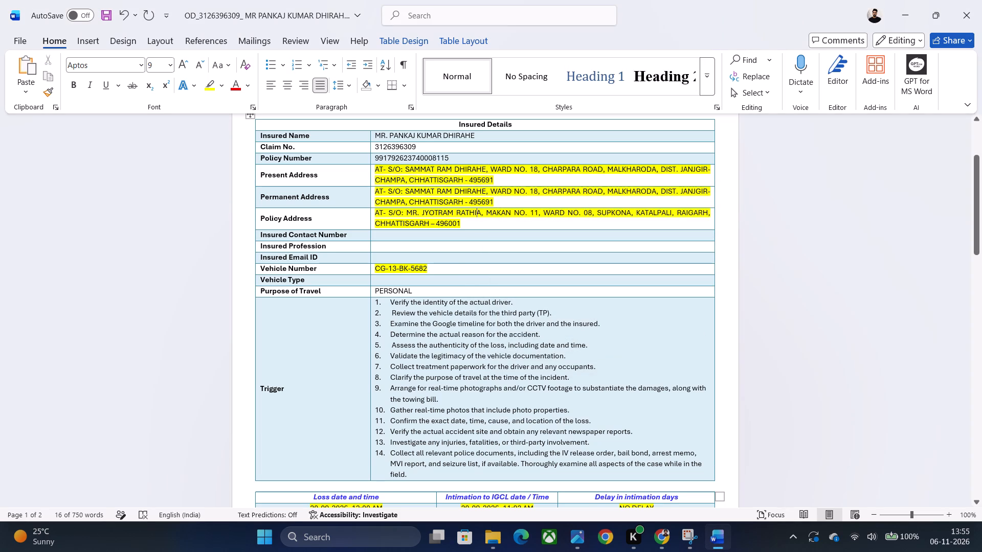
drag(388, 174, 422, 191)
click(213, 85)
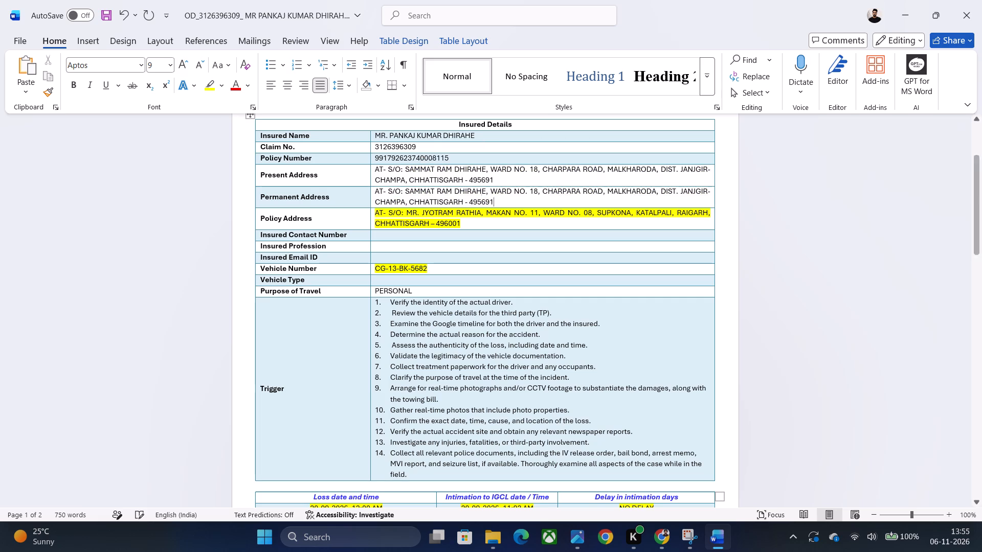
Copy the Permanent Address entry into the Policy Address cell, replacing the old highlighted address.
click(392, 183)
click(334, 198)
key(Tab)
key(ctrl+c)
click(338, 215)
key(Tab)
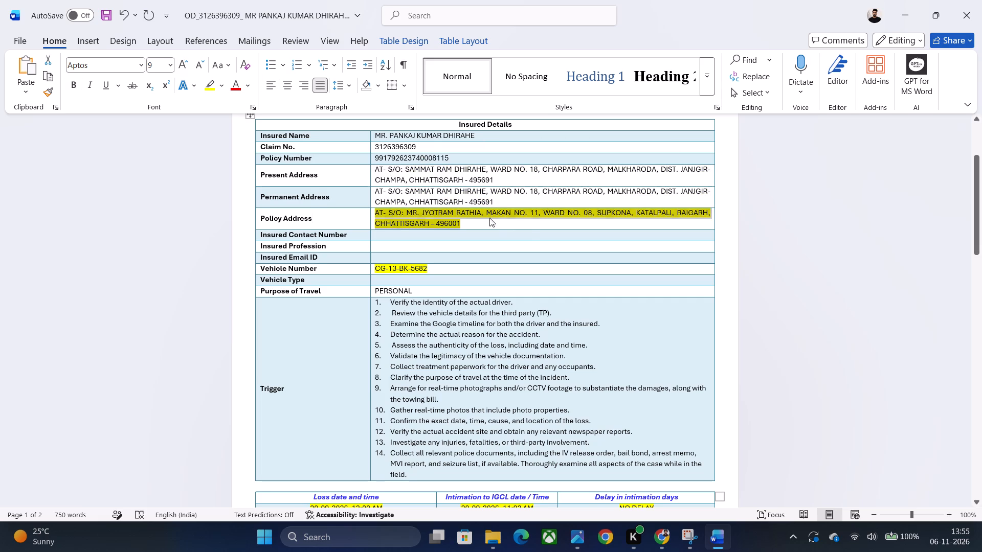
key(ctrl+v)
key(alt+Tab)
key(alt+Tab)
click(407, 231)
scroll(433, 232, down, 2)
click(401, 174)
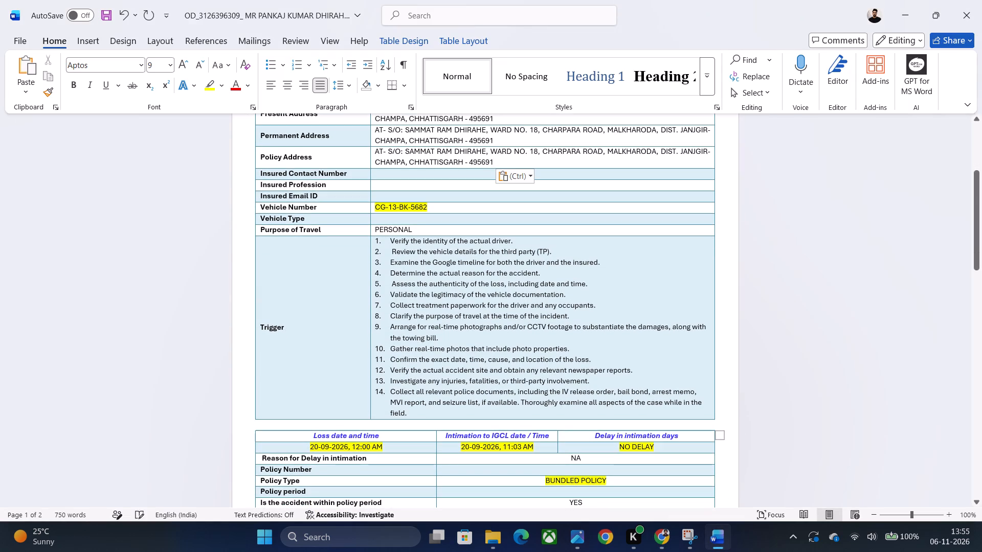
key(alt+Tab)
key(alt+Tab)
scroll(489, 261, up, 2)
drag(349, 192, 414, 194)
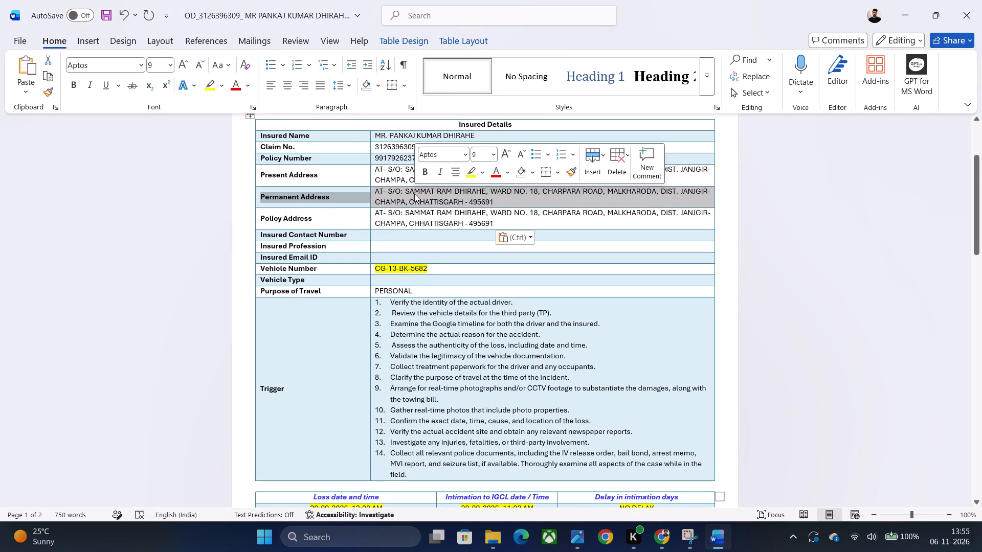
Clear the row selection and place the insertion point in the empty Insured Contact Number cell of the Insured Details table.
click(380, 90)
click(508, 171)
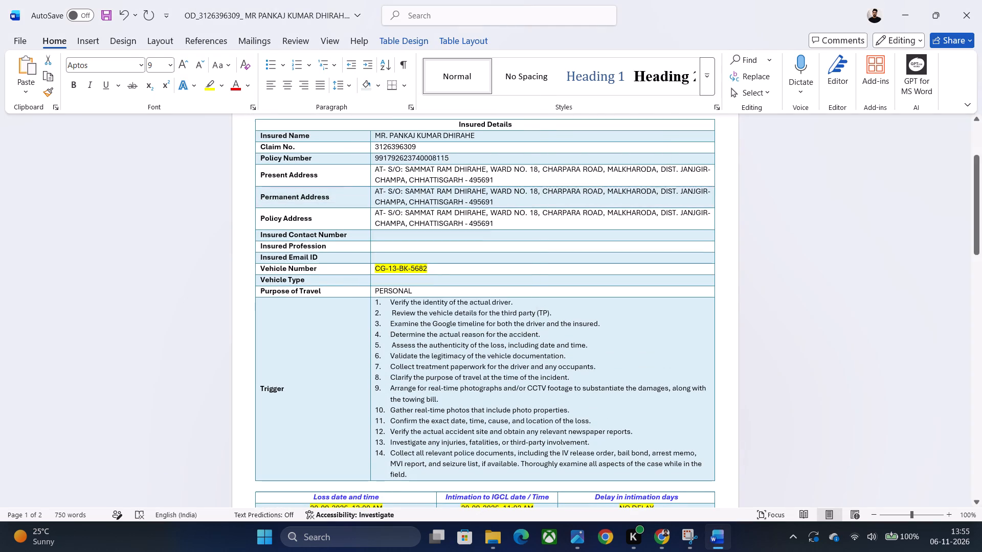
key(alt+Tab)
key(alt+Tab)
click(391, 236)
key(alt+Tab)
key(alt+Tab)
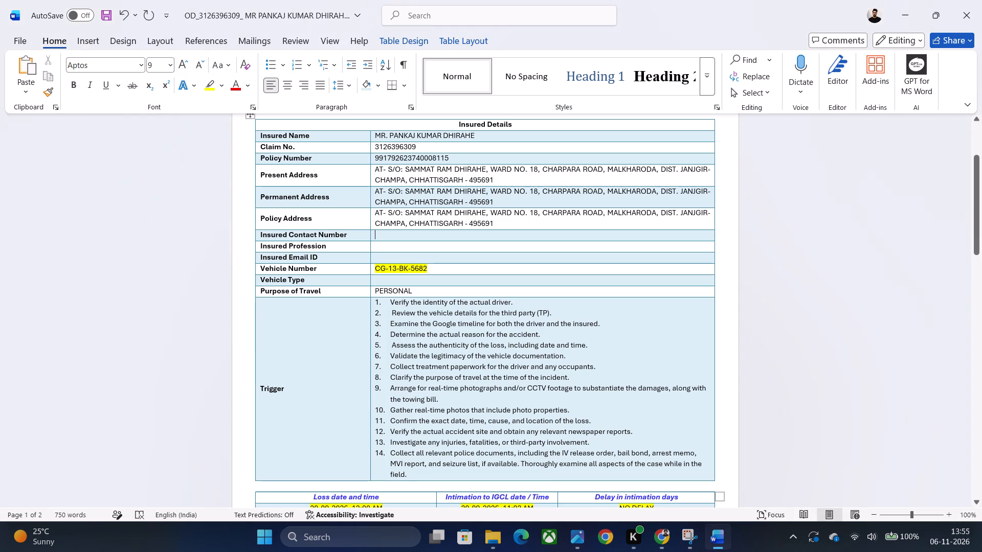
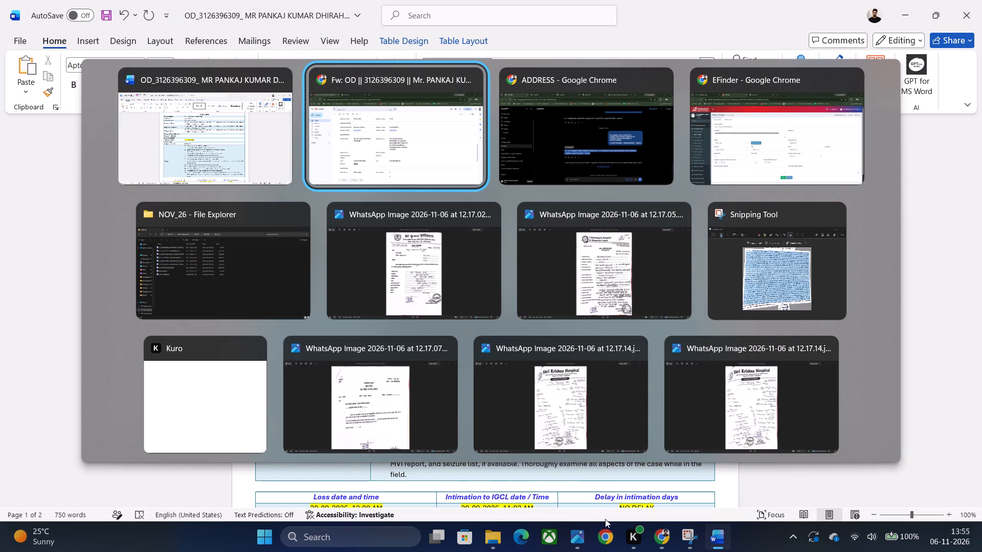
Close all the open WhatsApp image windows in Photos and the Snipping Tool window.
alt+click(572, 539)
right_click(577, 539)
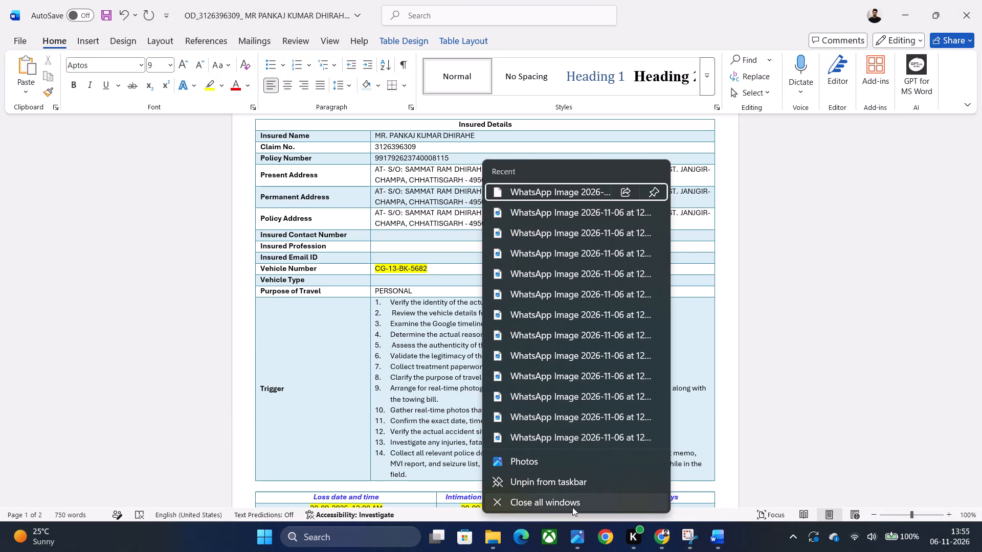
click(572, 507)
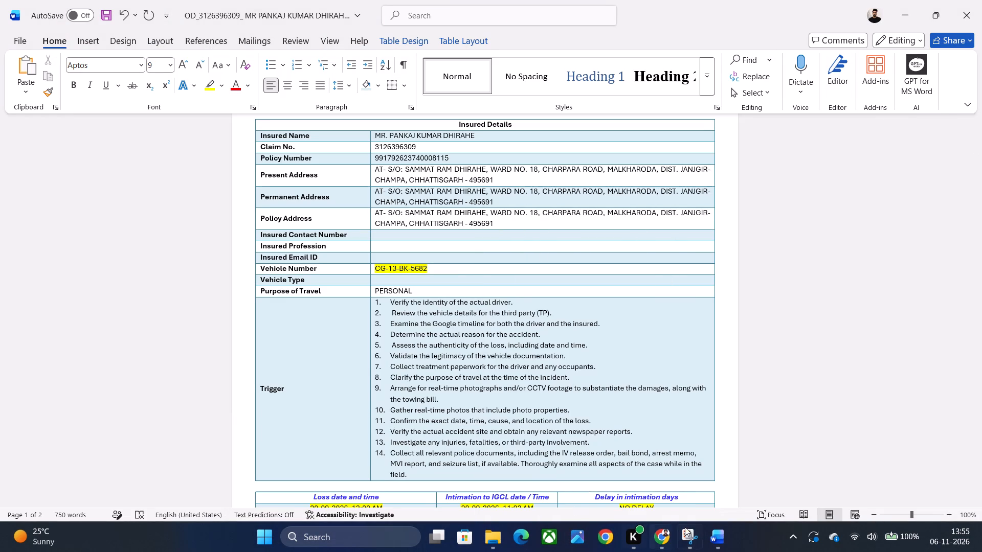
click(693, 527)
click(854, 133)
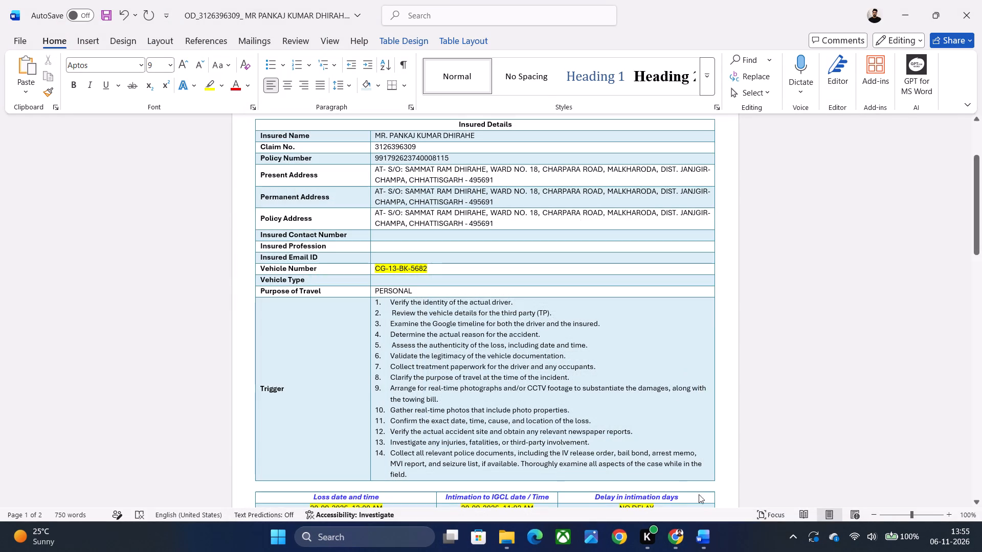
Switch from the Word report to Chrome, bringing up the previews of its open windows.
click(675, 542)
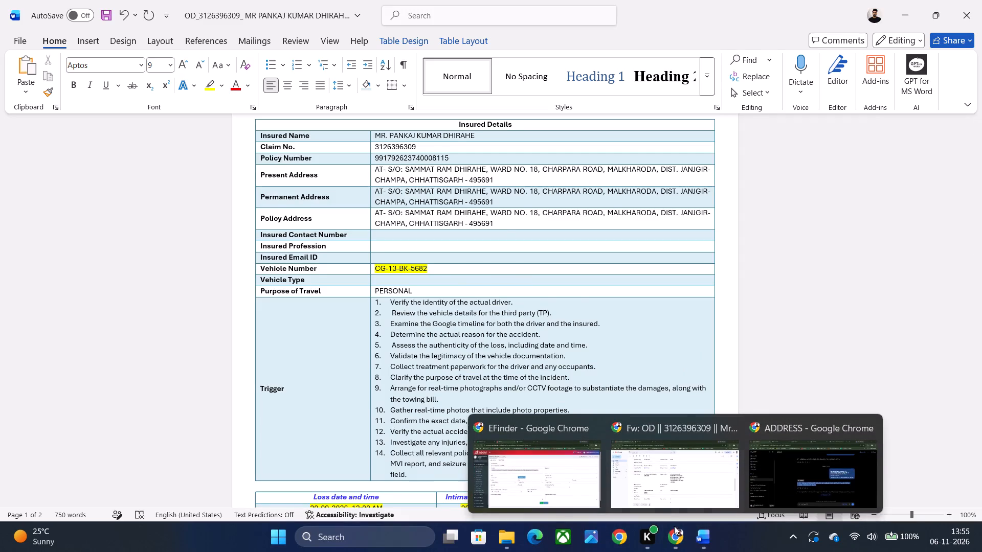
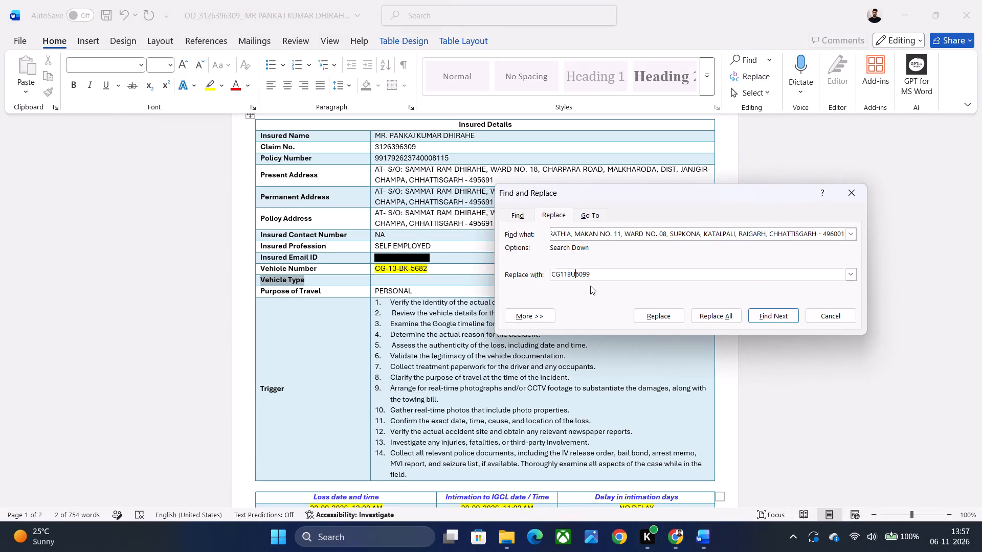
Insert hyphens into the replacement vehicle number between the state code, district number, series letters and final four digits.
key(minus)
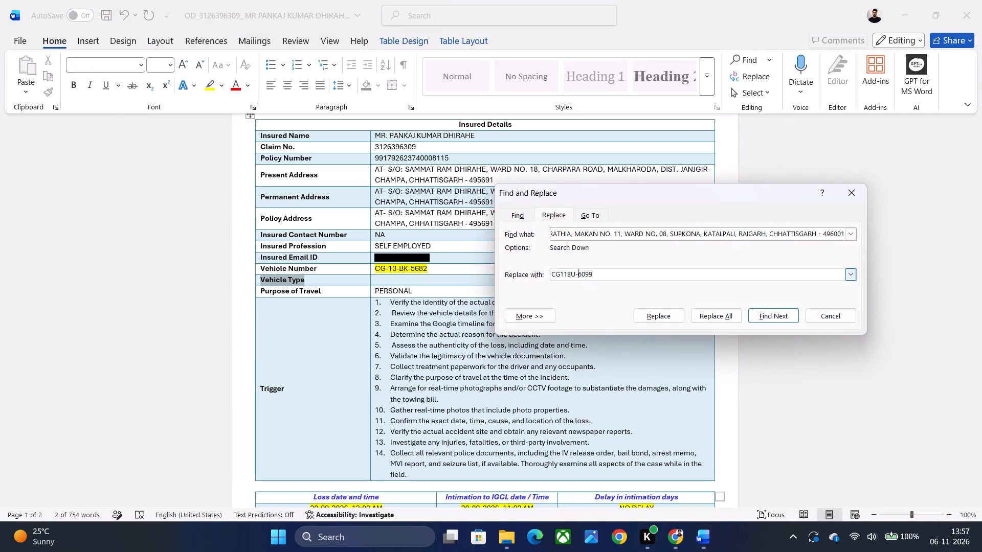
click(566, 273)
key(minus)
click(560, 274)
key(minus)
Copy the old Vehicle Number from the Insured Details table as the search text and replace all its occurrences, continuing from the beginning.
click(353, 300)
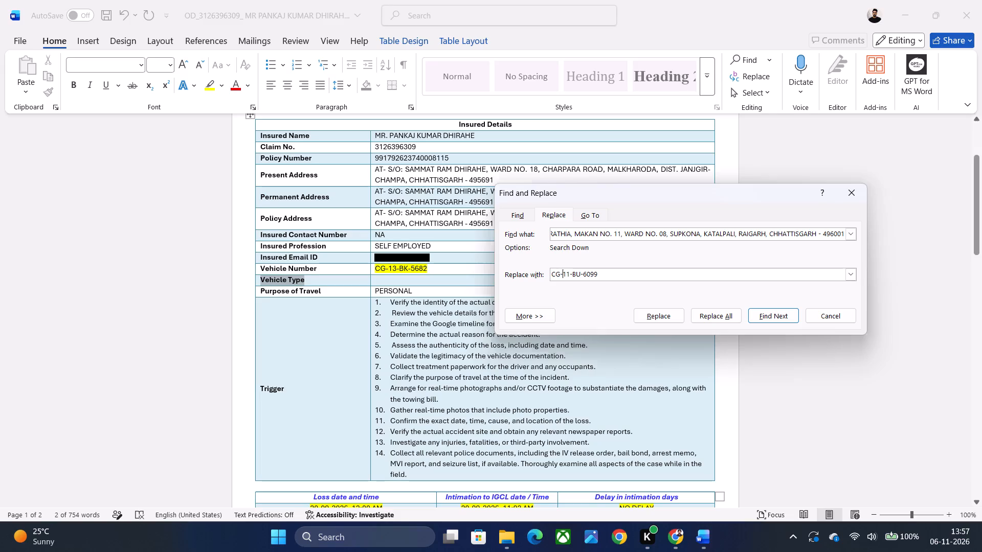
click(337, 269)
key(Tab)
key(ctrl+c)
click(605, 228)
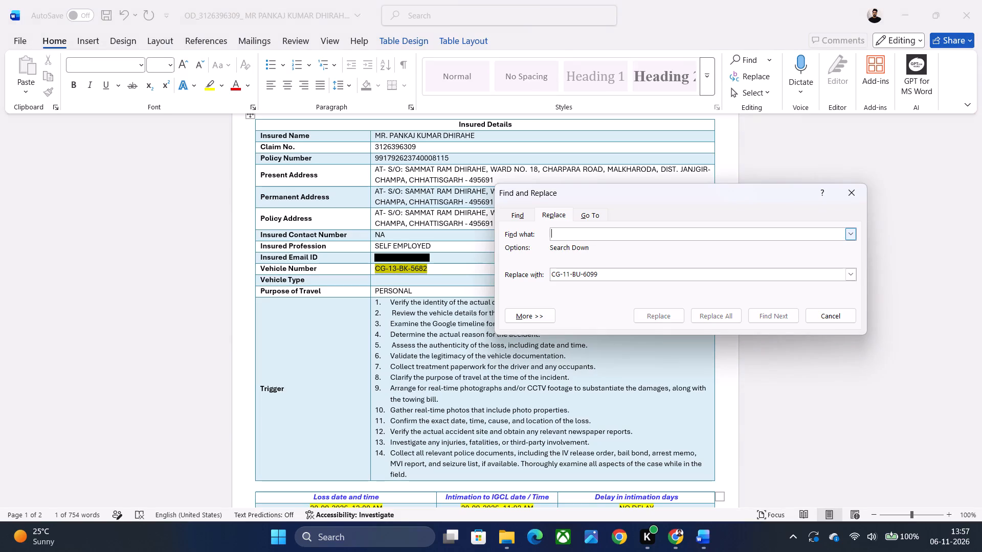
key(BackSpace)
key(ctrl+v)
click(721, 318)
click(740, 298)
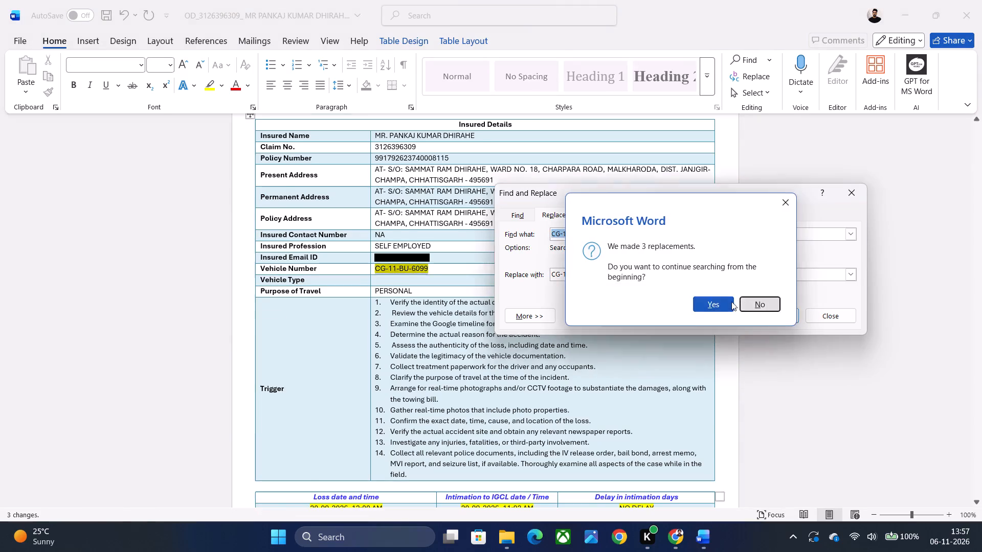
click(721, 314)
click(713, 294)
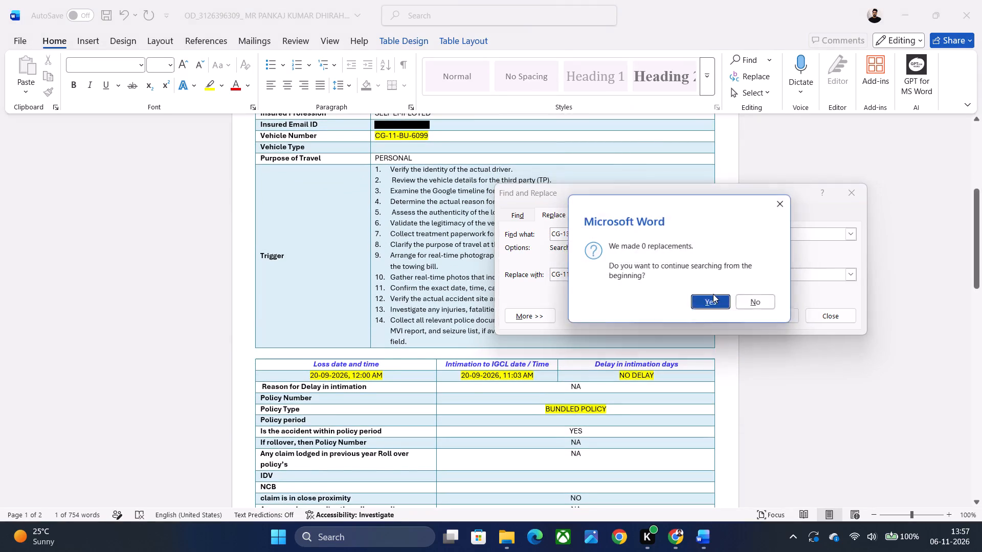
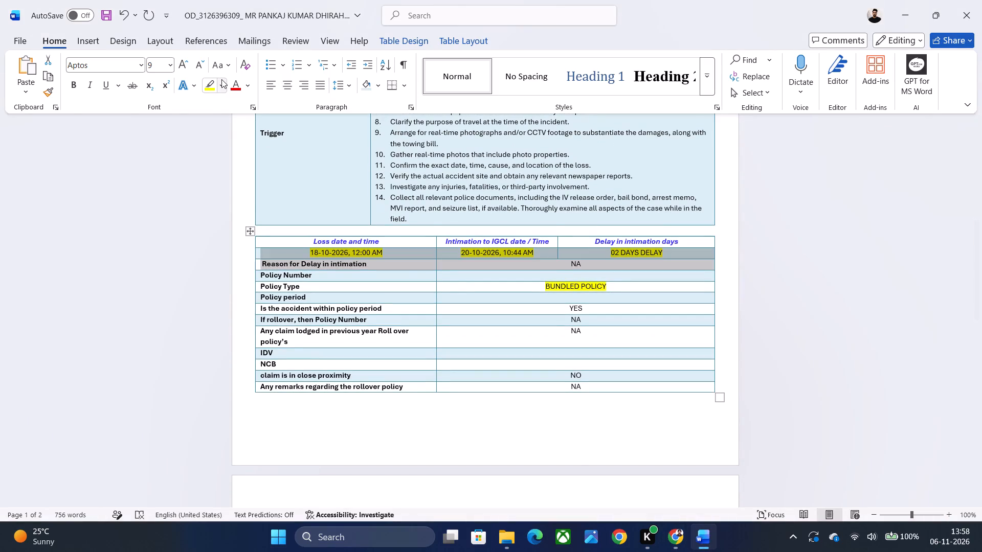
Remove the yellow highlight from the loss date, intimation date and delay entries in the loss and policy details table.
click(221, 81)
click(231, 185)
Copy the Policy Number entry from the Insured Details table for the empty Policy Number row of the loss and policy table.
scroll(564, 229, down, 2)
click(576, 219)
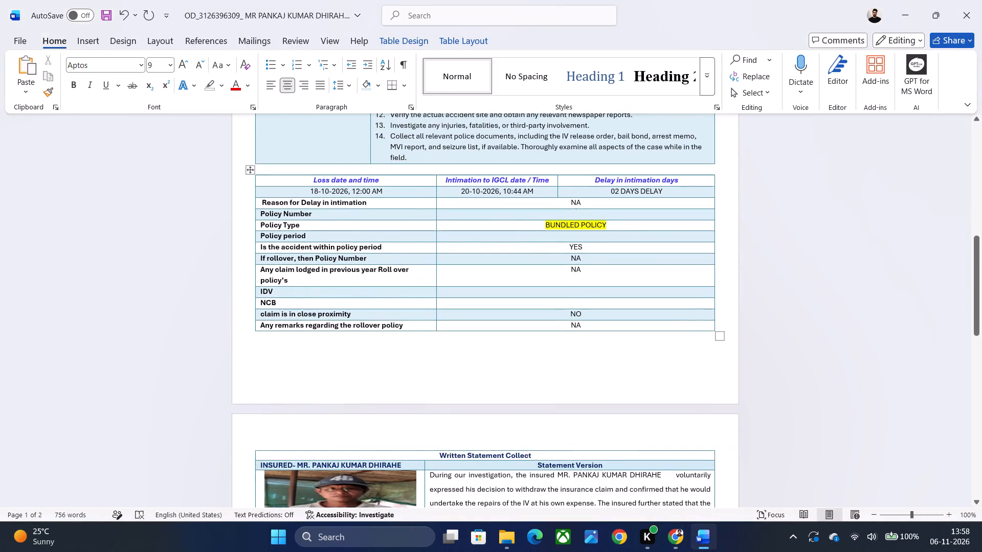
scroll(388, 237, up, 6)
click(342, 129)
key(Tab)
key(ctrl+c)
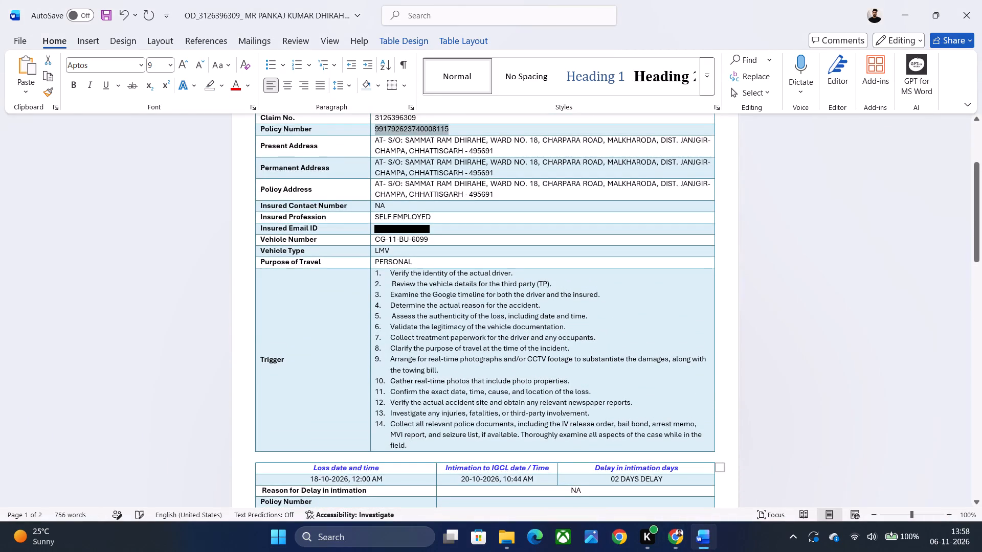
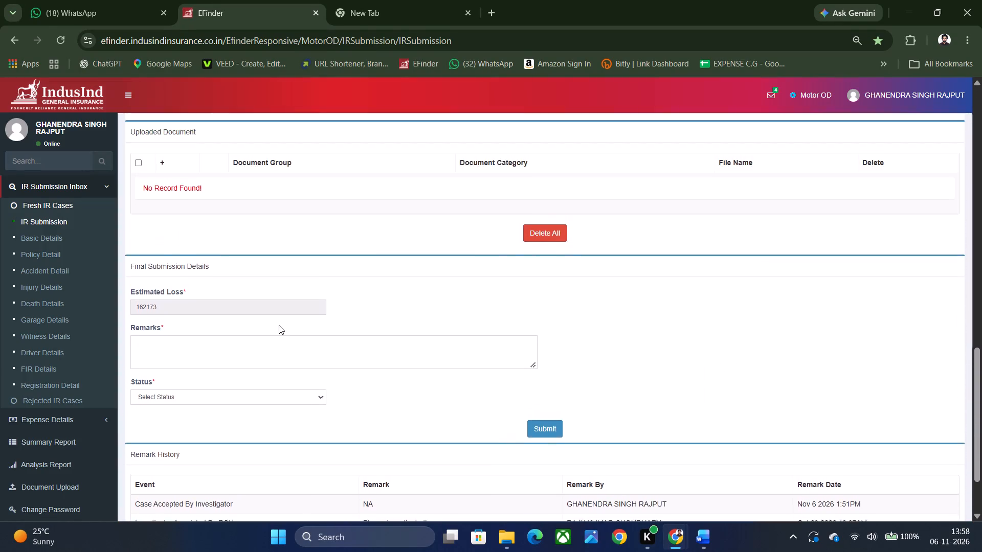
Examine the claim's IR Submission page in EFinder, from its policy details to the remark history, and return to the Word report.
alt+scroll(279, 325, up, 11)
alt+scroll(229, 304, up, 6)
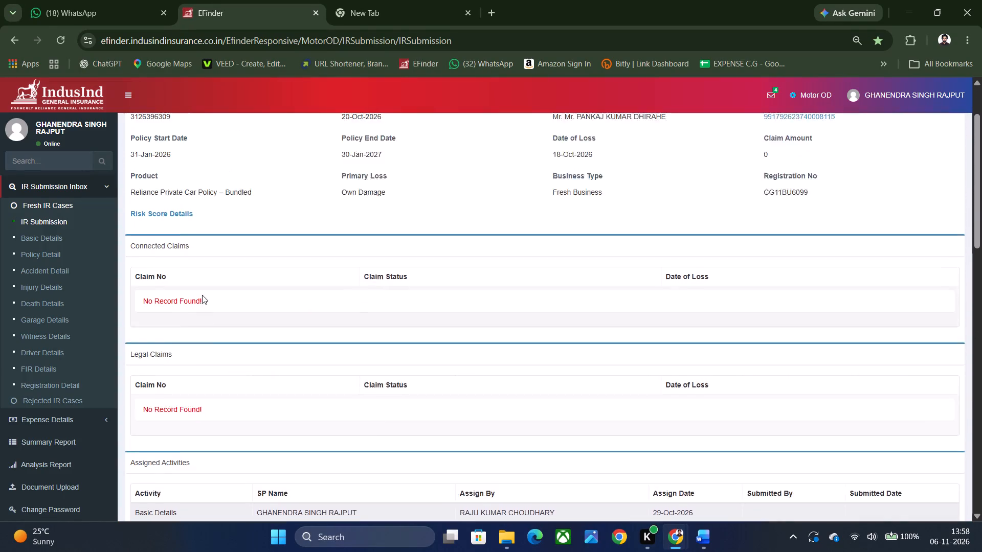
alt+scroll(202, 295, up, 6)
alt+scroll(242, 268, down, 16)
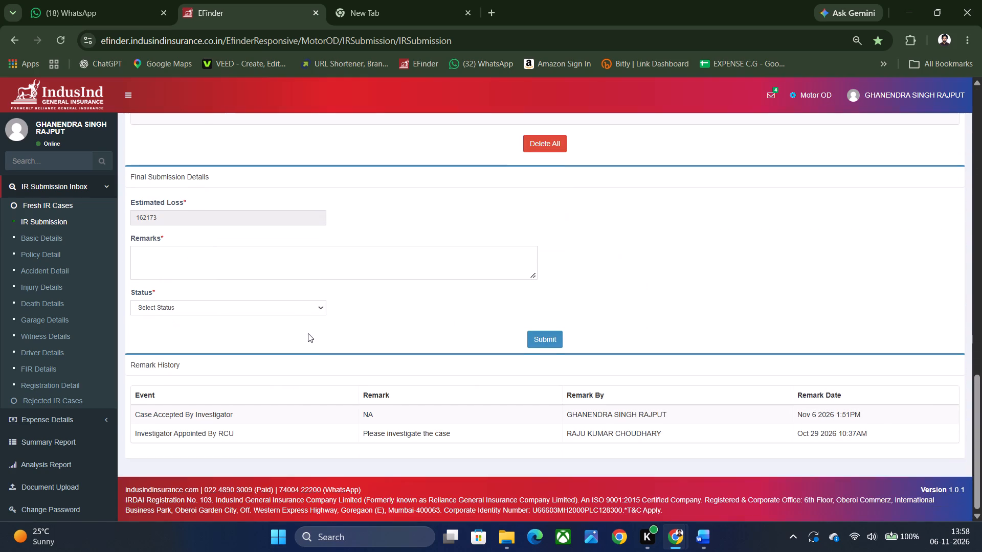
alt+scroll(308, 333, down, 7)
alt+scroll(347, 346, up, 12)
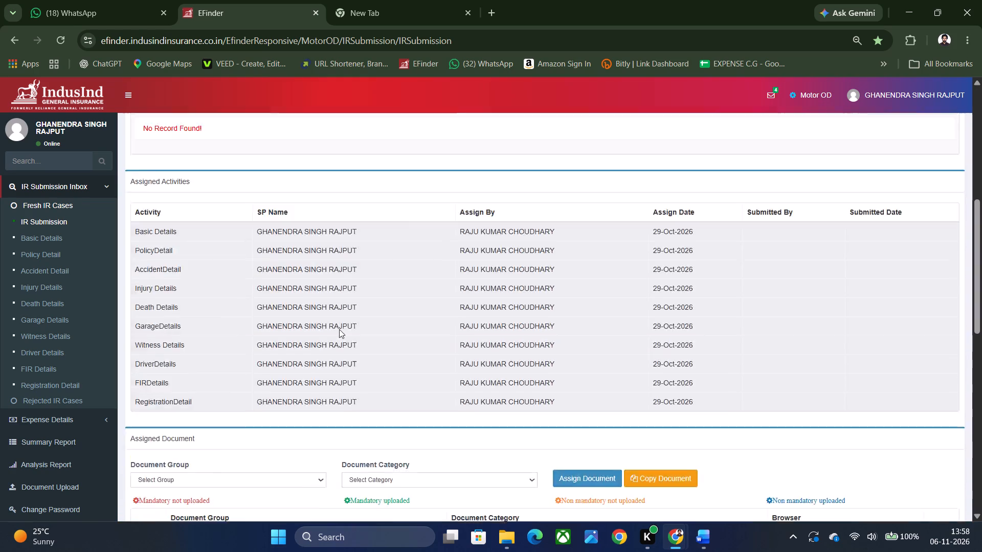
alt+scroll(339, 329, up, 4)
key(alt+Tab)
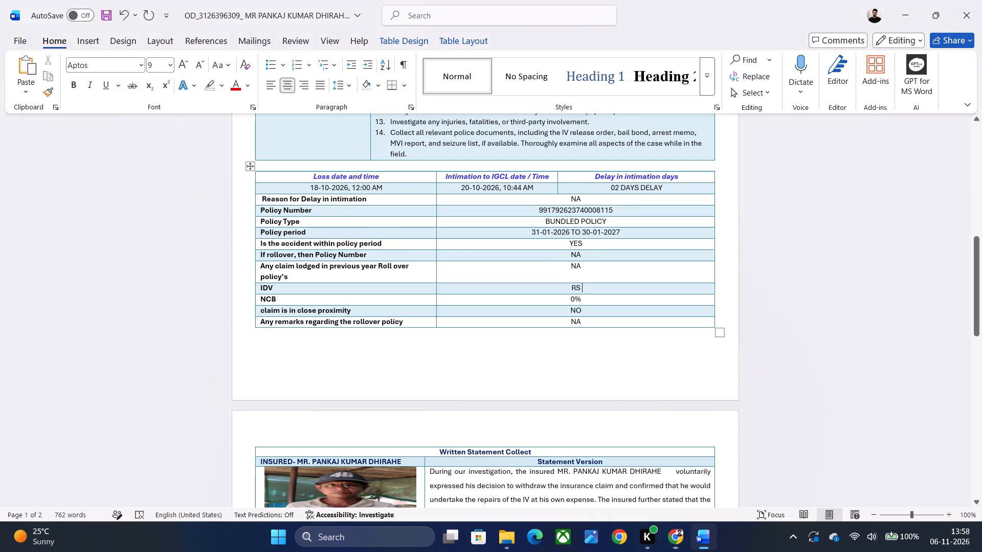
Compare the report's policy table with the claim details page in Chrome, looking for the IDV figure.
key(alt+Tab)
key(alt+Tab)
click(568, 288)
key(alt+Tab)
key(alt+Tab)
click(586, 289)
key(alt+Tab)
key(alt+Tab)
key(alt+Tab)
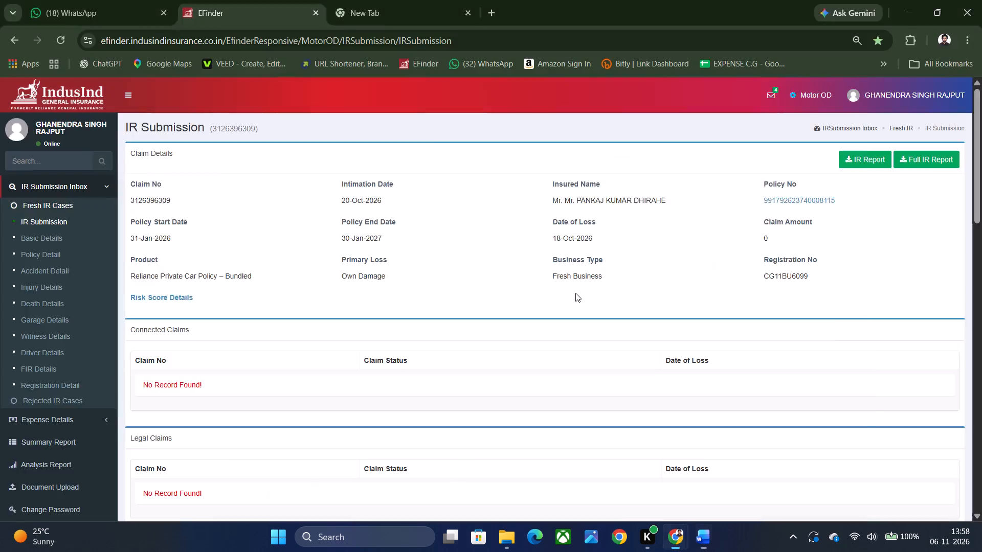
key(alt+Tab)
key(alt+Tab)
key(alt+Tab)
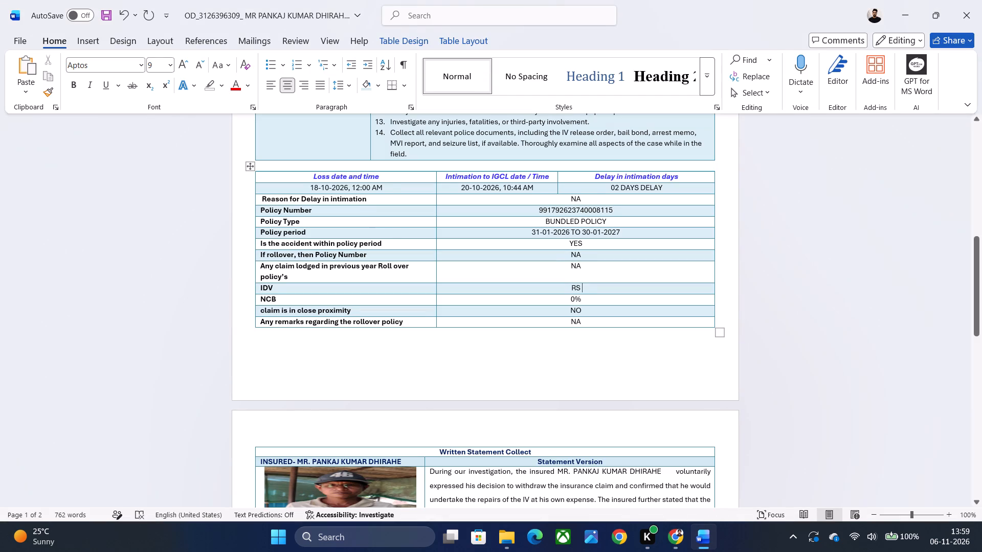
key(alt+Tab)
key(alt+Tab)
key(alt+Tab)
key(alt+Tab)
Replace the IDV entry in the policy table with NA.
key(BackSpace)
key(BackSpace)
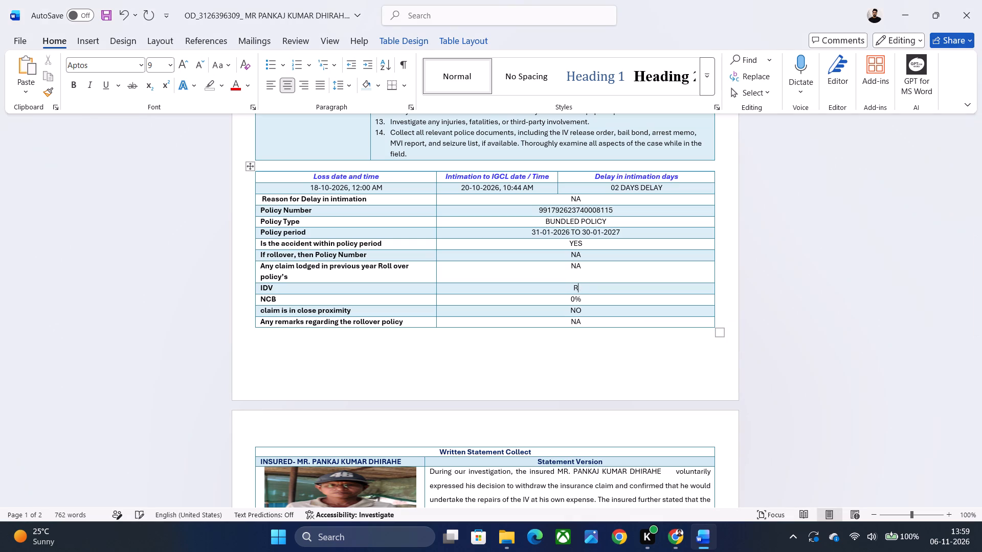
key(BackSpace)
text(NA)
key(alt+Tab)
key(alt+Tab)
Reduce the extra spaces after the insured's name in the Statement Version paragraph to a single space.
scroll(607, 303, down, 5)
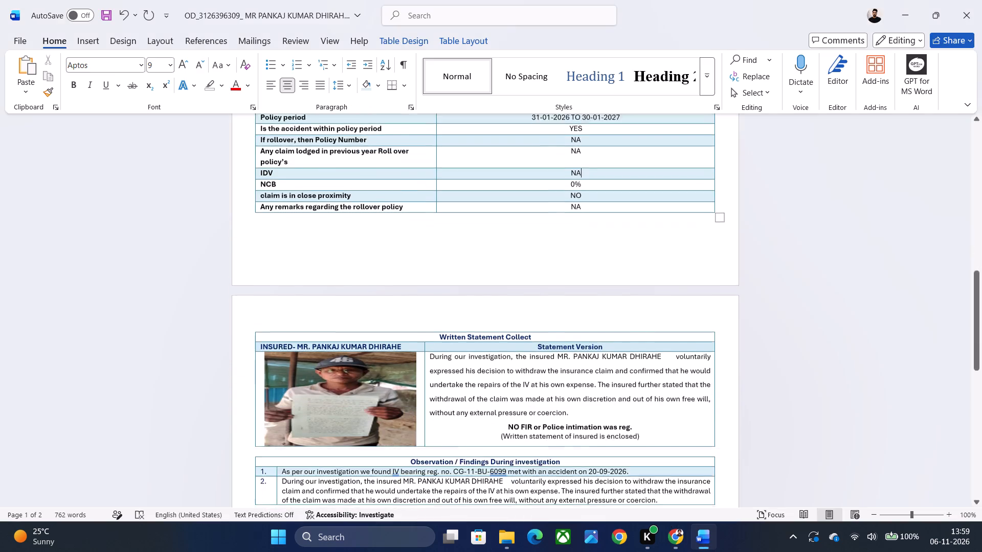
key(alt+Tab)
key(alt+Tab)
click(533, 332)
key(alt+Tab)
key(alt+Tab)
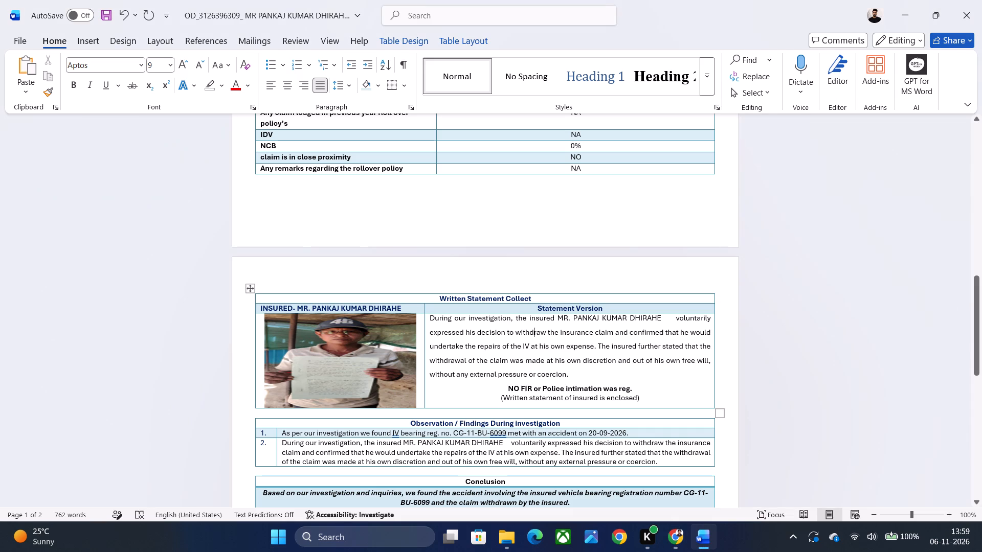
click(676, 321)
key(BackSpace)
key(BackSpace)
key(BackSpace)
key(BackSpace)
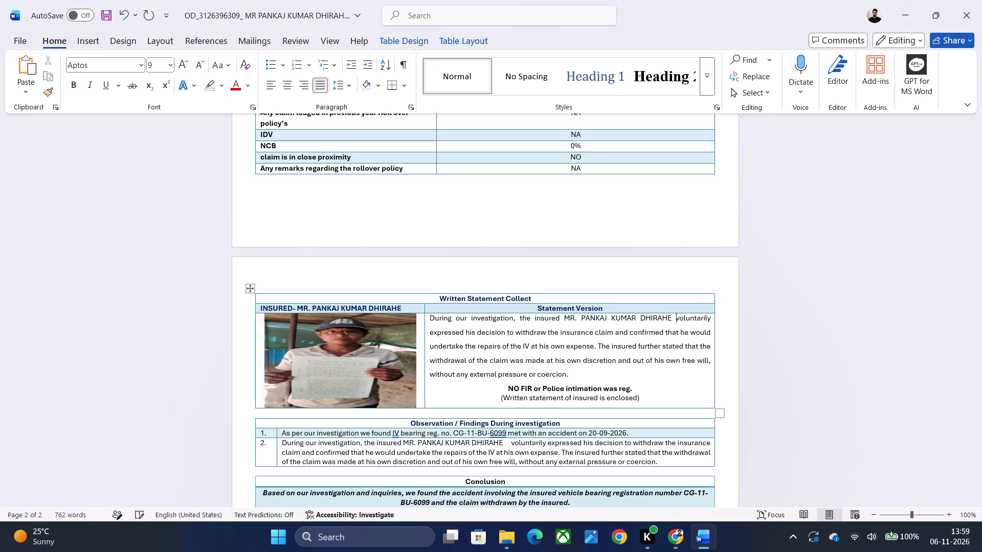
key(BackSpace)
key(space)
key(alt+Tab)
key(alt+Tab)
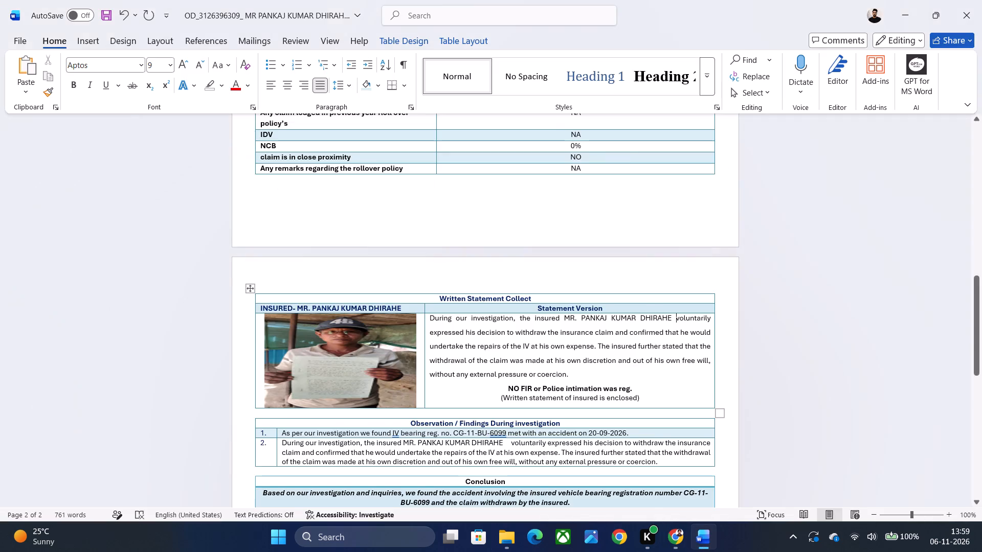
Read through the written statement, observations and conclusion sections of the report for remaining corrections.
scroll(588, 336, down, 1)
key(alt+Tab)
key(alt+Tab)
click(559, 311)
key(alt+Tab)
key(alt+Tab)
click(597, 311)
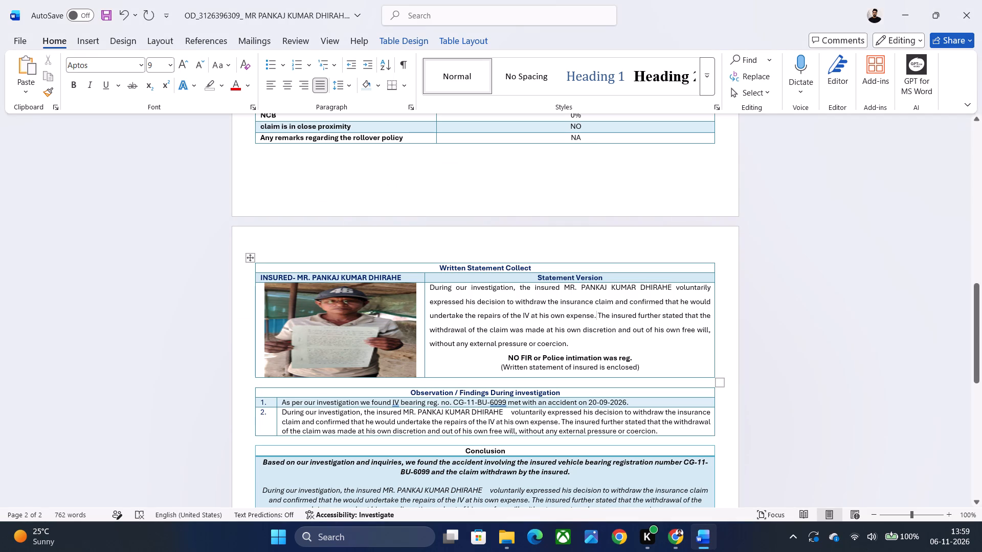
click(581, 323)
key(alt+Tab)
key(alt+Tab)
click(635, 324)
scroll(643, 338, down, 1)
key(alt+Tab)
key(alt+Tab)
click(591, 312)
scroll(622, 311, down, 1)
key(alt+Tab)
key(alt+Tab)
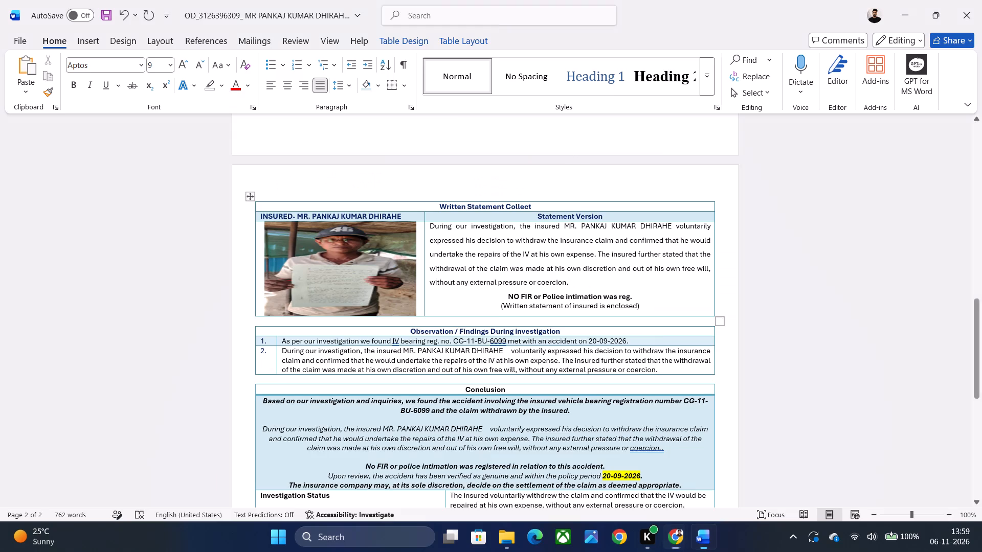
scroll(447, 324, down, 2)
key(alt+Tab)
key(alt+Tab)
Reduce the extra spaces before "voluntarily" in observation 2 to a single space.
click(409, 300)
scroll(462, 300, down, 1)
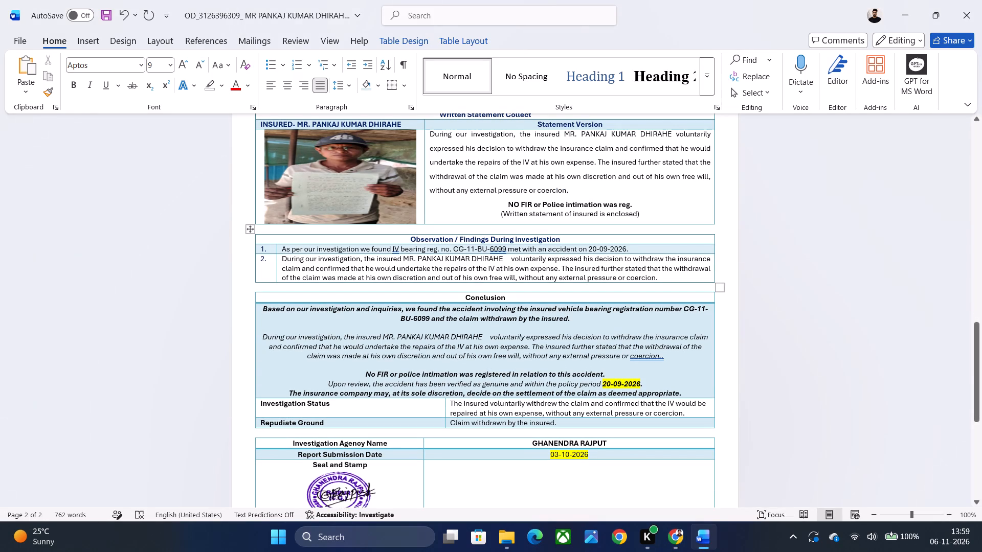
click(507, 257)
key(Right)
key(Right)
key(BackSpace)
key(BackSpace)
key(BackSpace)
key(Right)
key(BackSpace)
key(BackSpace)
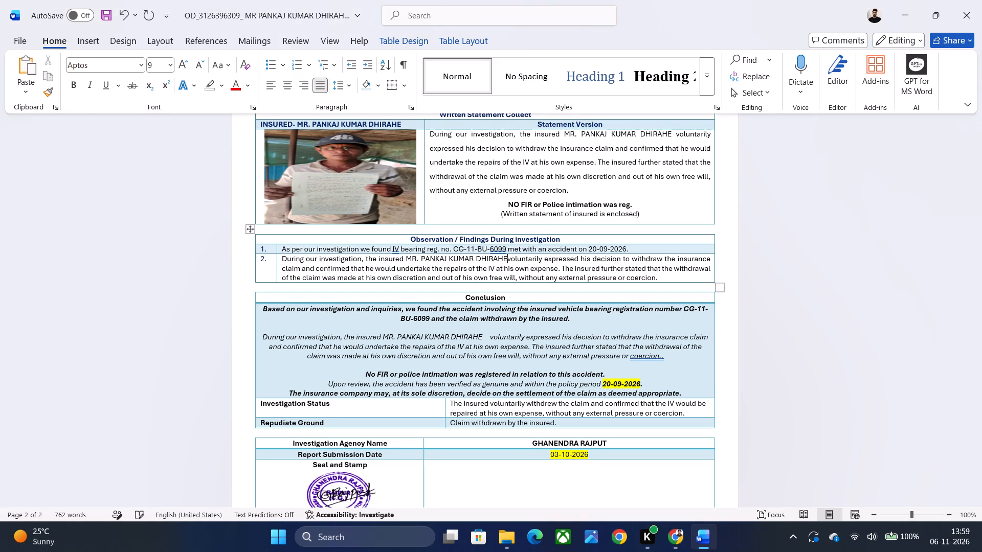
key(space)
key(alt+Tab)
key(alt+Tab)
Reduce the extra spaces after the insured's name in the Conclusion paragraph to a single space.
click(483, 268)
scroll(551, 295, down, 3)
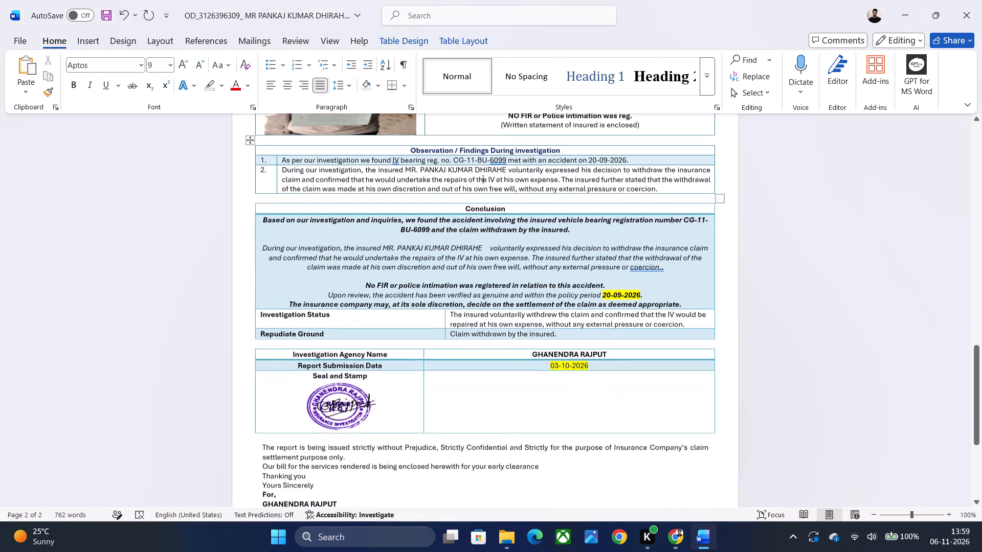
key(alt+Tab)
key(alt+Tab)
click(490, 239)
click(491, 244)
key(BackSpace)
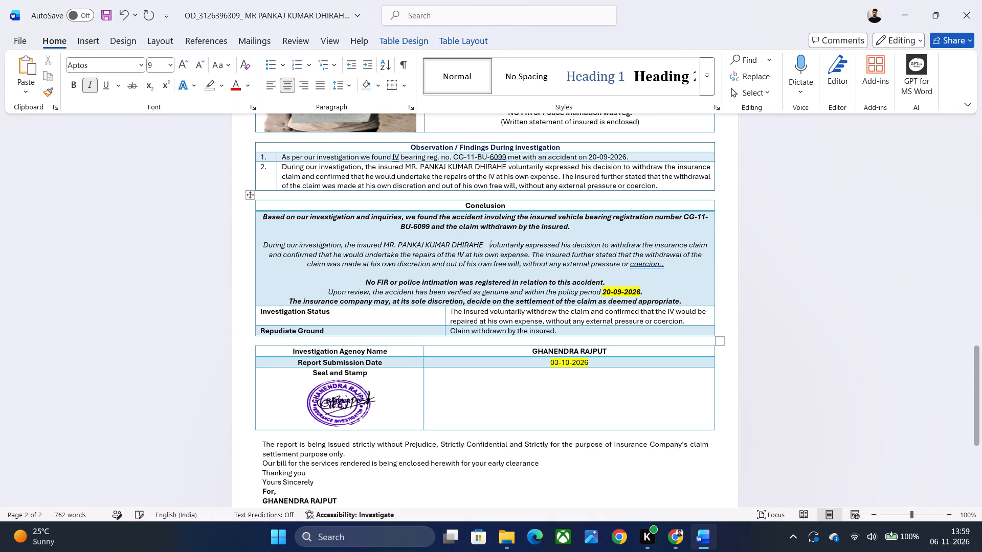
key(BackSpace)
key(BackSpace)
key(BackSpace)
key(BackSpace)
key(space)
key(alt+Tab)
key(alt+Tab)
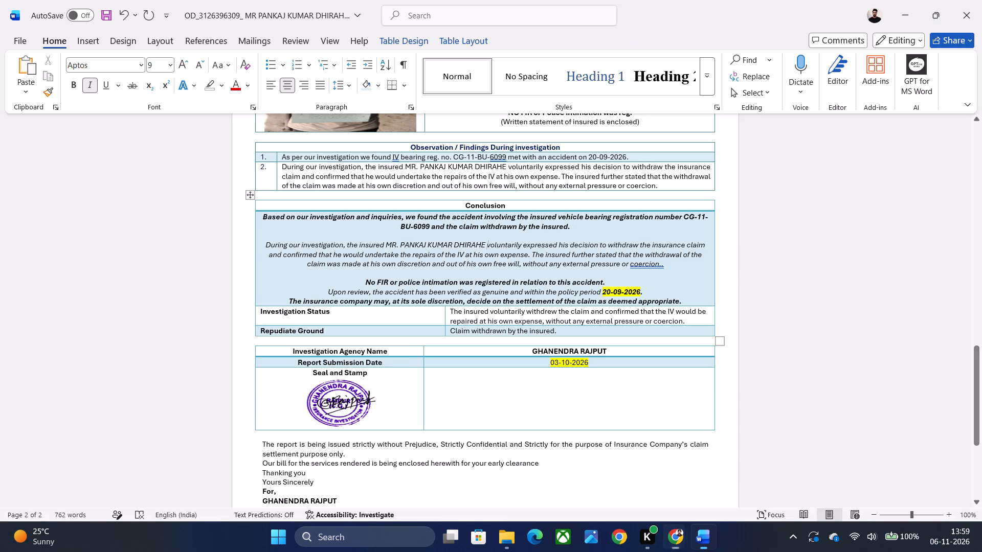
Delete the duplicate full stop after "coercion" in the Conclusion paragraph.
click(596, 258)
click(642, 266)
click(665, 264)
key(BackSpace)
key(alt+Tab)
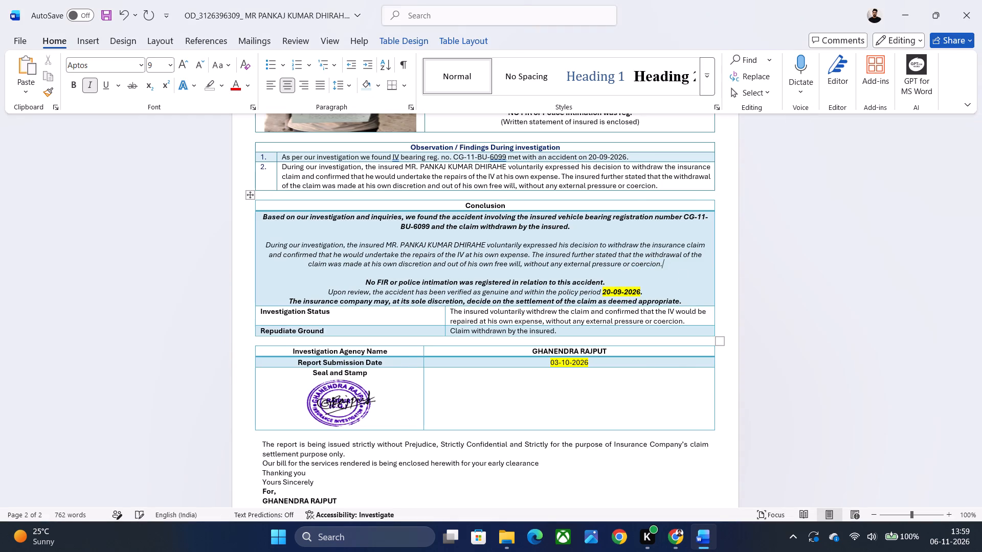
key(alt+Tab)
click(527, 297)
key(alt+Tab)
key(alt+Tab)
click(513, 268)
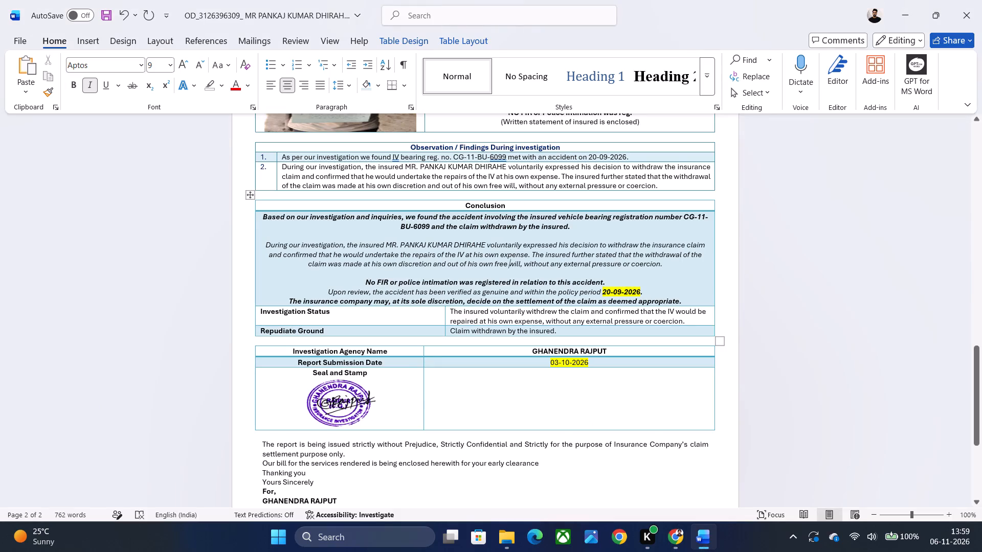
Replace the highlighted date in the Conclusion with the loss date 18-10-2026, copied from the policy table and pasted as text only.
scroll(469, 280, up, 13)
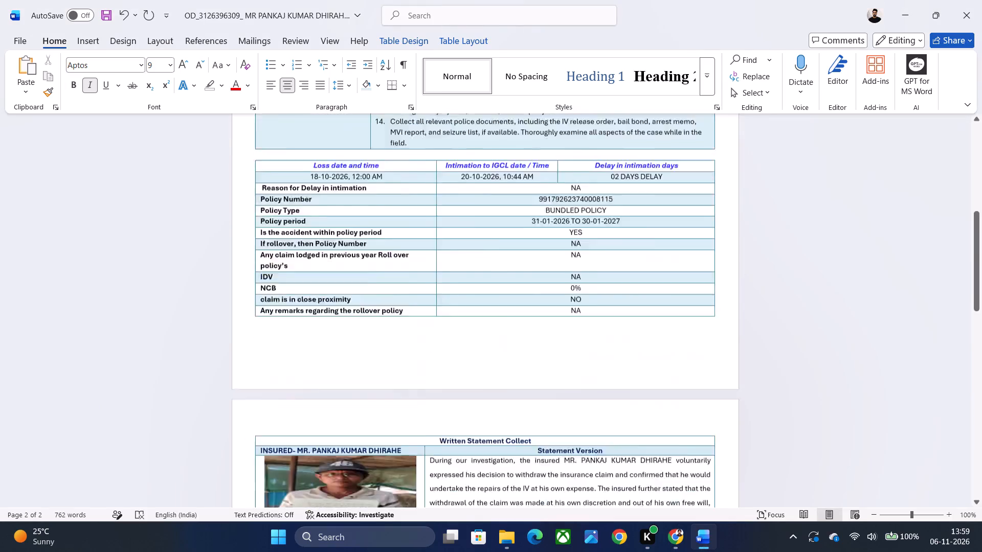
scroll(412, 241, up, 1)
scroll(395, 307, down, 6)
drag(311, 257, 341, 257)
key(ctrl+c)
scroll(579, 271, down, 5)
scroll(487, 284, down, 4)
key(ctrl+c)
scroll(646, 284, down, 4)
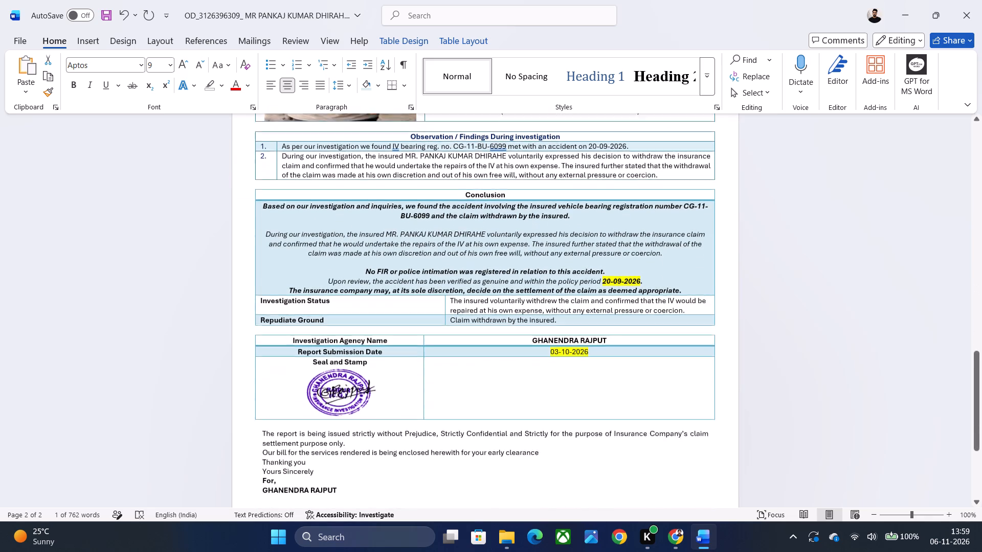
scroll(614, 306, down, 2)
drag(610, 270, 636, 270)
key(ctrl+v)
click(668, 280)
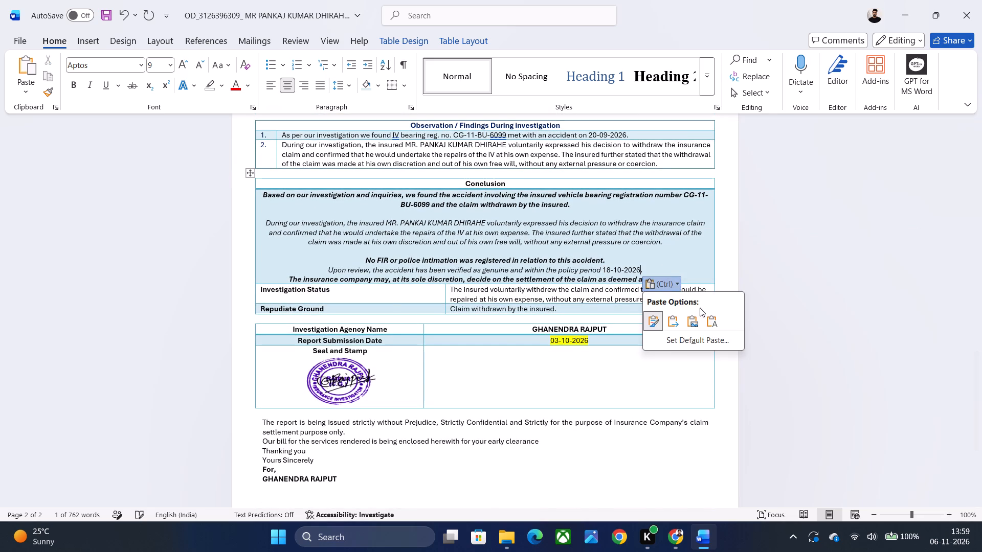
click(717, 316)
key(alt+Tab)
key(alt+Tab)
Set the Report Submission Date to 06-11-2026.
click(425, 338)
click(397, 343)
key(Tab)
key(alt+Tab)
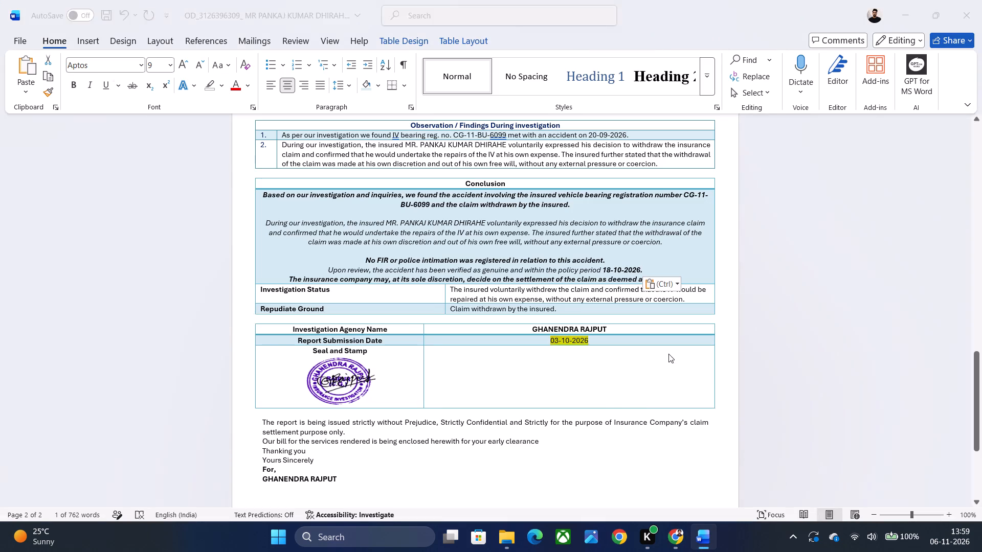
key(alt+Tab)
text(05-11)
key(BackSpace)
key(BackSpace)
key(BackSpace)
key(BackSpace)
text(6-11-2026)
key(alt+Tab)
key(alt+Tab)
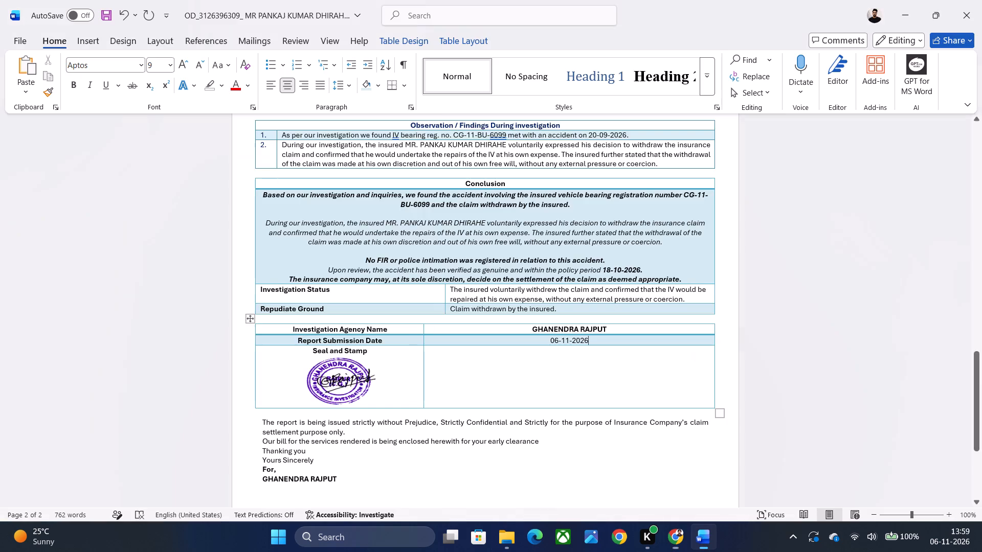
Select the insured's photo in the Written Statement Collect table.
scroll(451, 384, down, 4)
scroll(449, 356, up, 7)
key(alt+Tab)
key(alt+Tab)
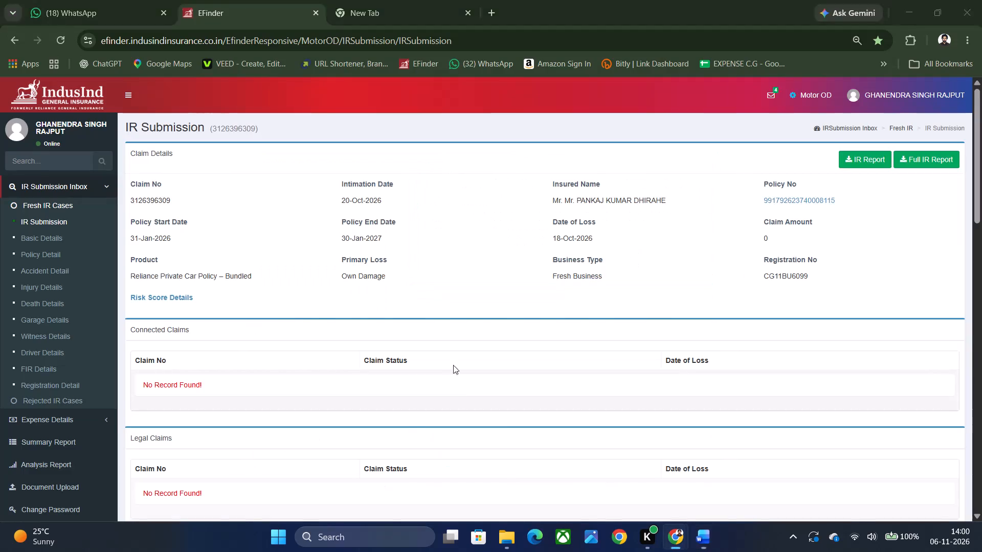
scroll(432, 340, up, 3)
key(alt+Tab)
key(alt+Tab)
click(346, 297)
key(alt+Tab)
key(alt+Tab)
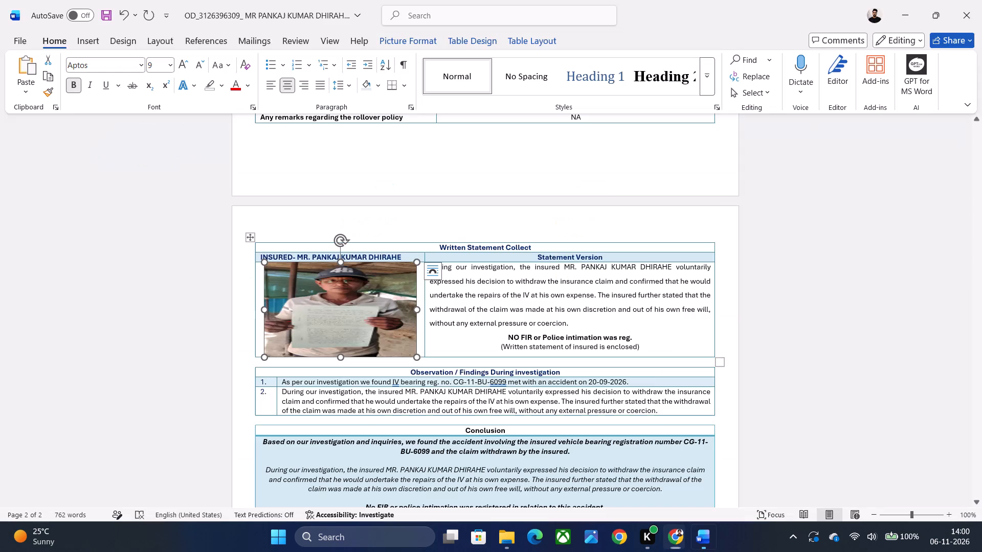
key(alt+Tab)
key(alt+Tab)
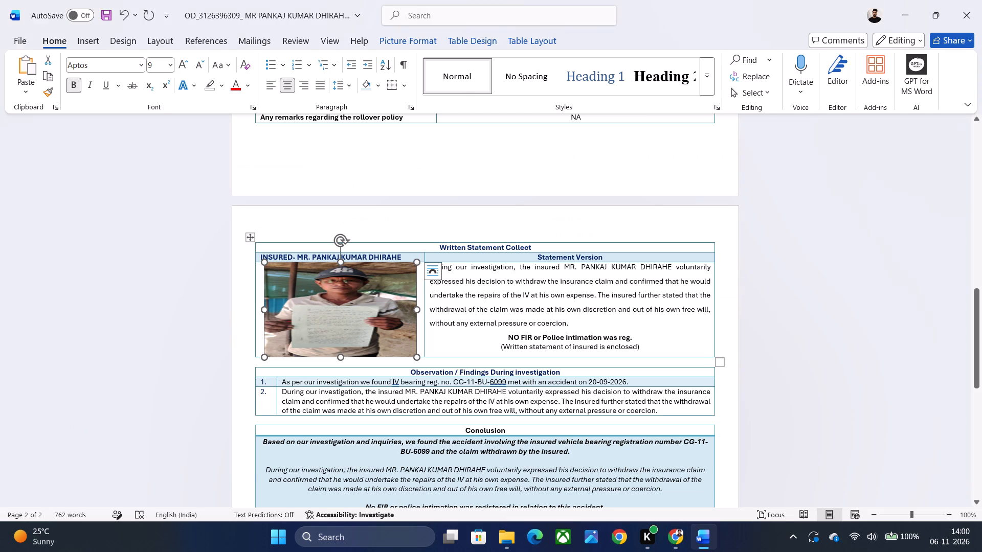
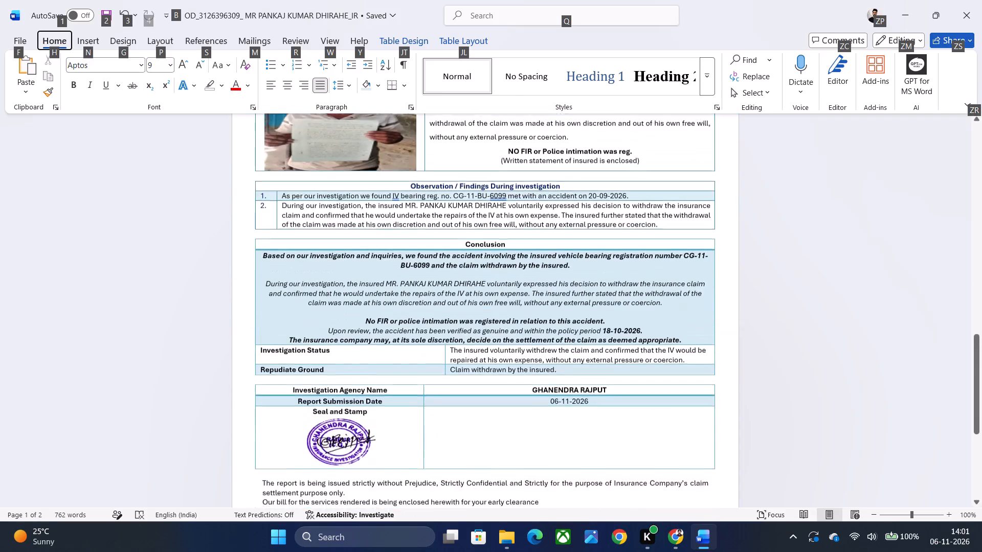
Delete the insured's photo from the Written Statement Collect table, leaving its cell ready for text.
click(345, 147)
scroll(420, 221, up, 3)
key(Delete)
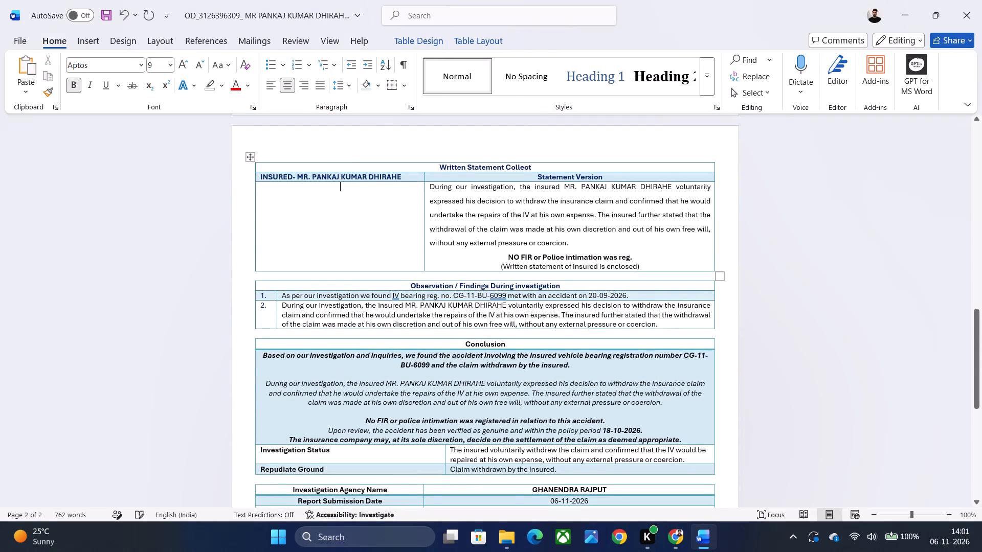
key(BackSpace)
key(BackSpace)
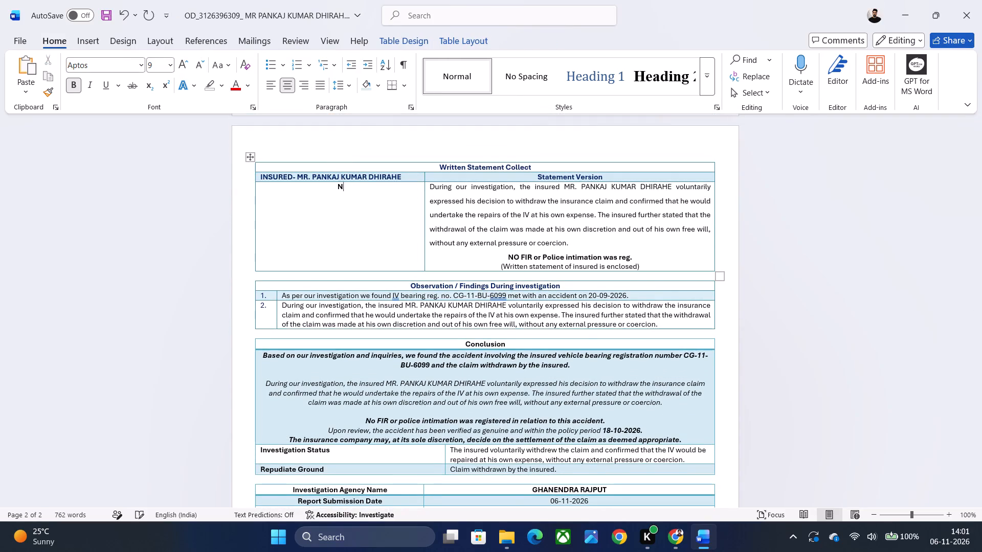
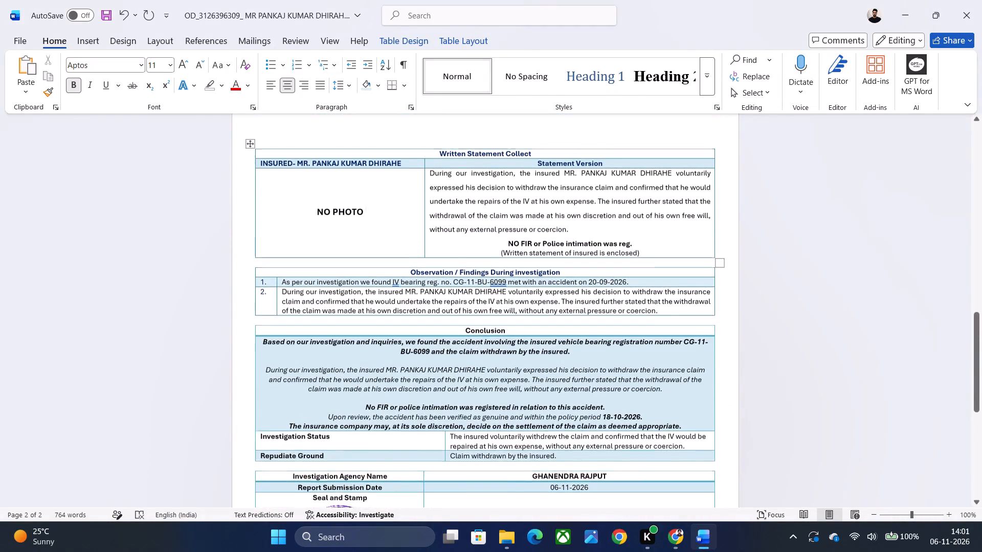
Review the Written Statement Collect, Observation and Conclusion tables on page 2 of the report.
scroll(471, 330, up, 1)
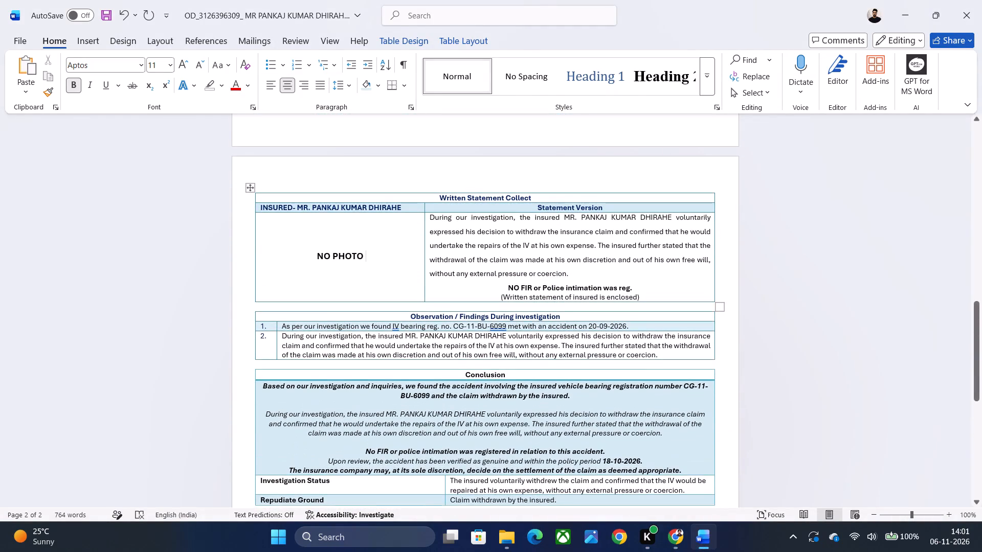
click(569, 246)
scroll(519, 291, down, 2)
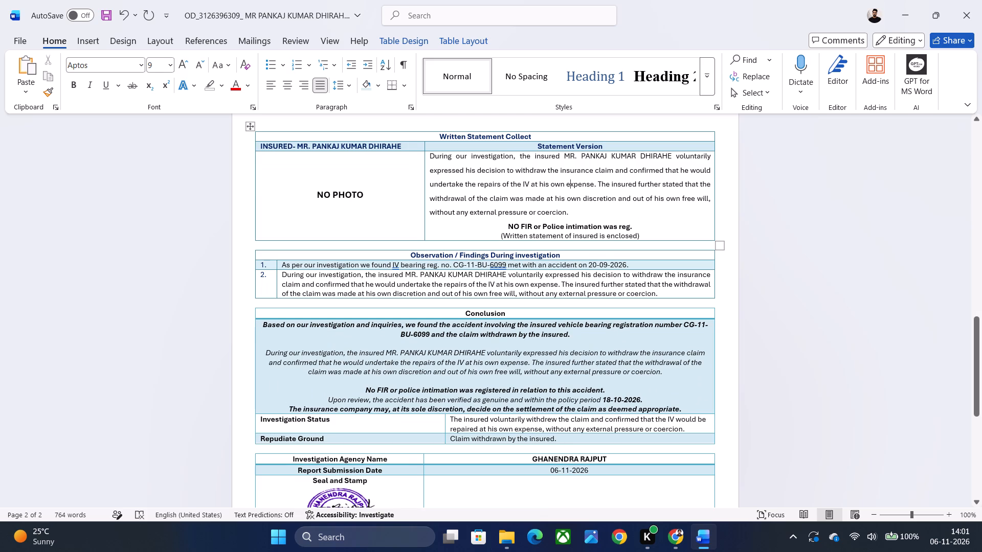
scroll(471, 294, up, 10)
scroll(471, 287, down, 5)
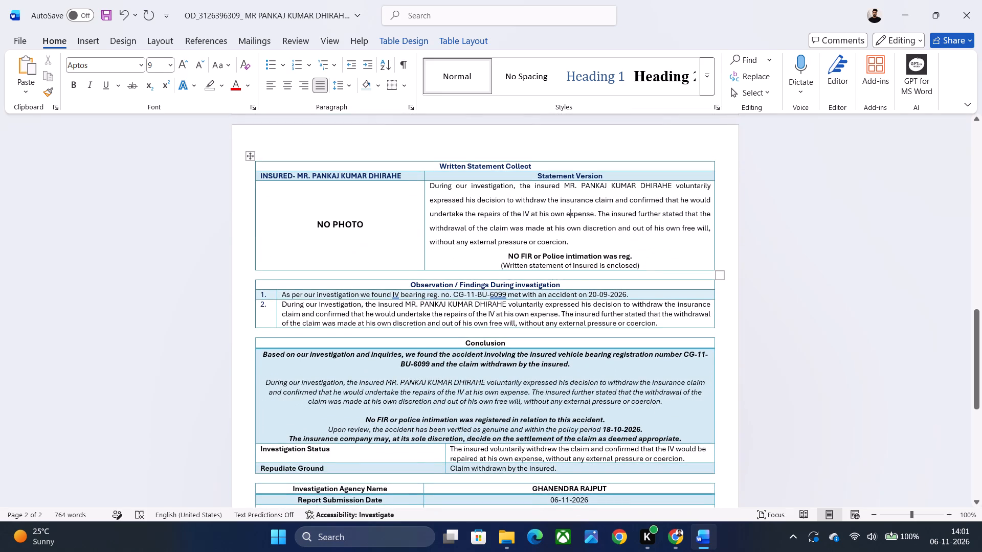
click(499, 250)
scroll(499, 250, down, 2)
scroll(437, 265, up, 2)
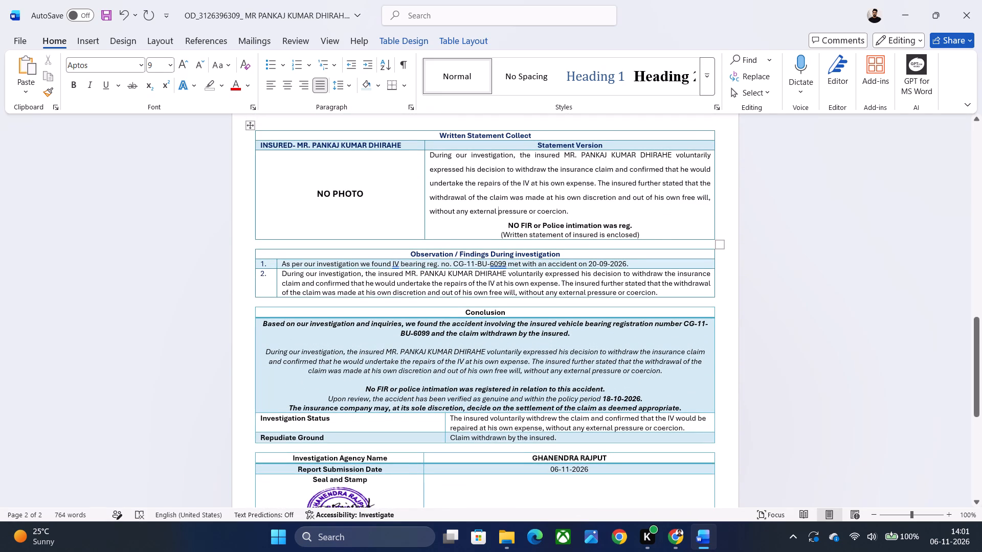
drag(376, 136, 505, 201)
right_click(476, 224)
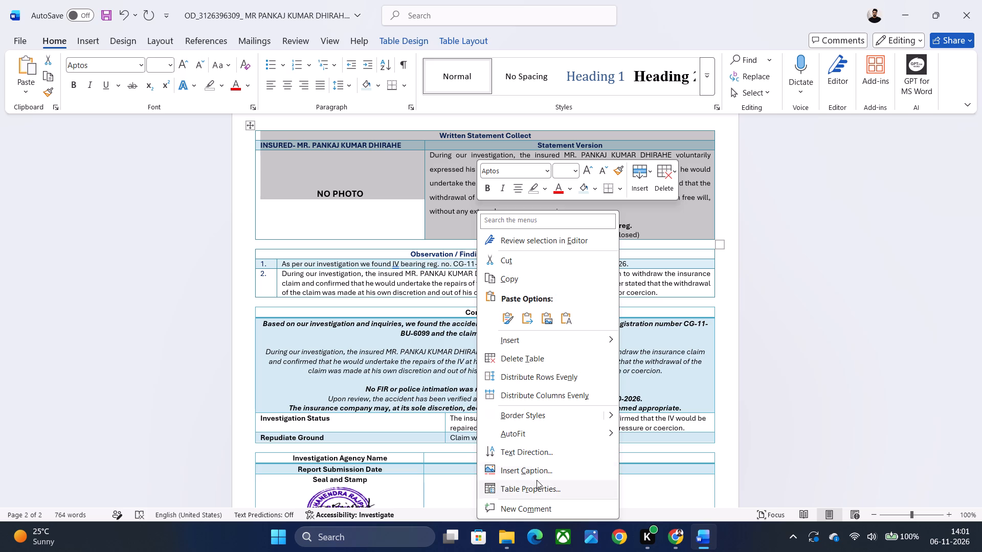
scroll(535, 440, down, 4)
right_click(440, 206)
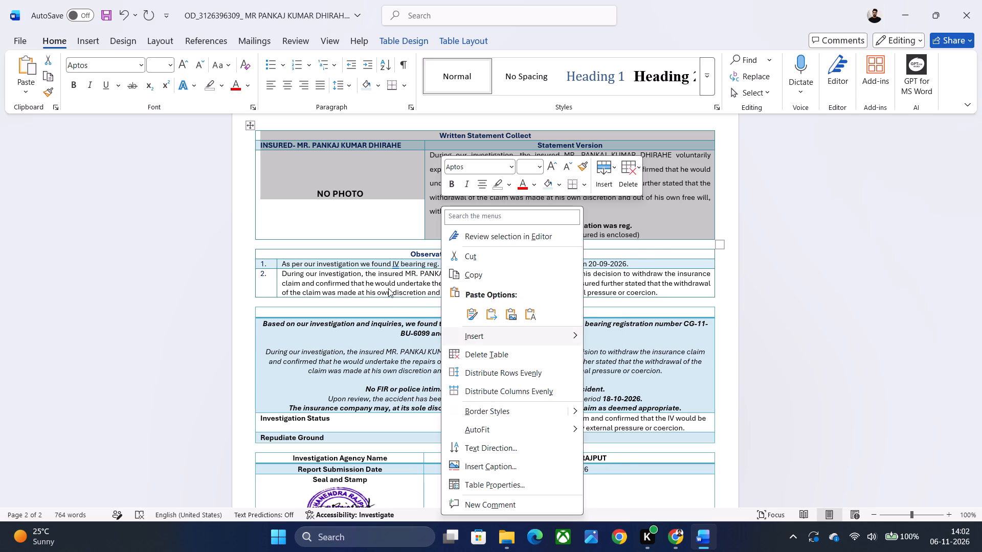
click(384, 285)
Cut the entire Written Statement Collect table out of the report.
click(327, 177)
click(251, 127)
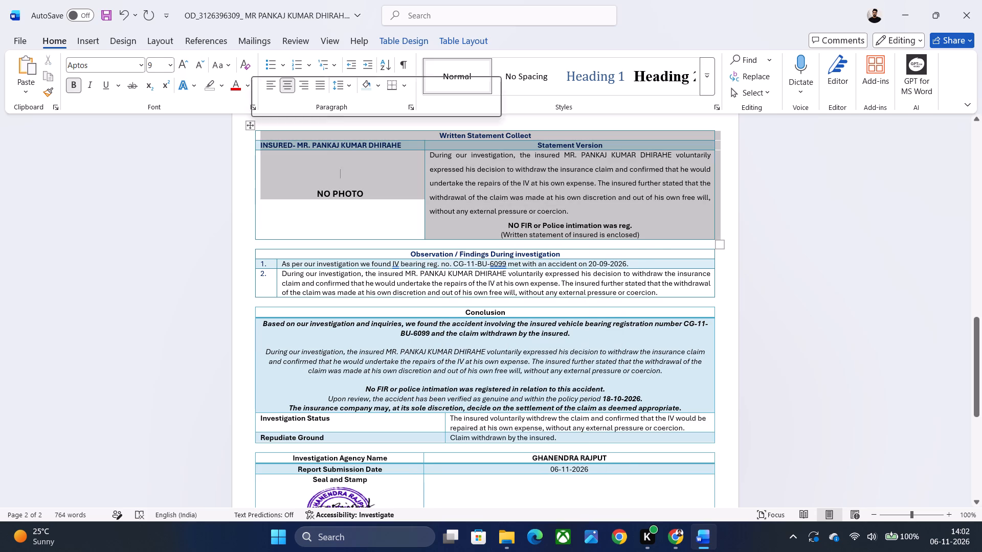
key(ctrl+x)
Save the report after checking the pages around the removed table.
scroll(391, 262, up, 5)
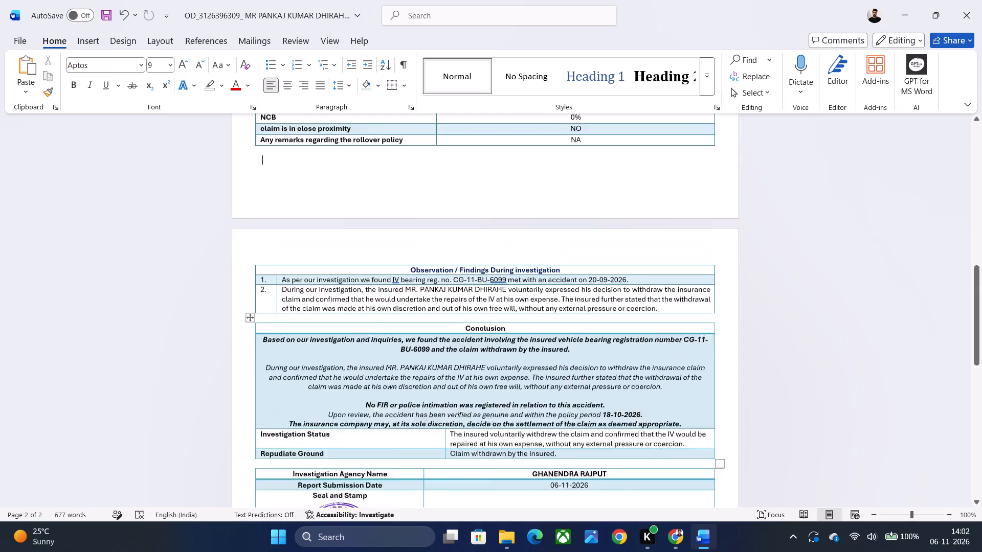
scroll(464, 243, up, 3)
scroll(440, 326, down, 7)
click(459, 353)
key(ctrl+s)
key(ctrl+s)
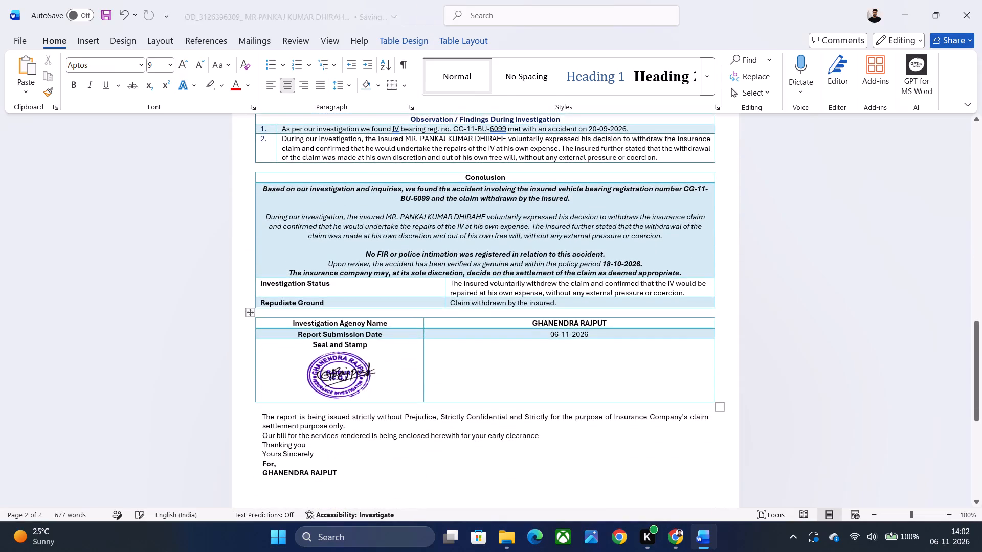
Copy the insured's name from the report and replace the Insured Name entry in the Chrome EFinder Basic Details form with it.
scroll(464, 382, up, 7)
key(alt+Tab)
alt+click(769, 206)
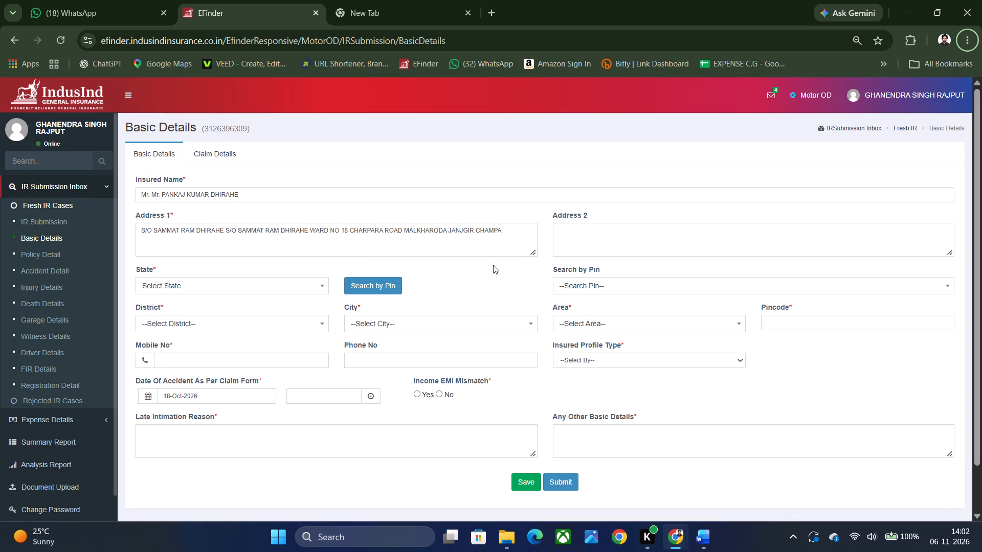
key(alt+Tab)
scroll(364, 216, up, 3)
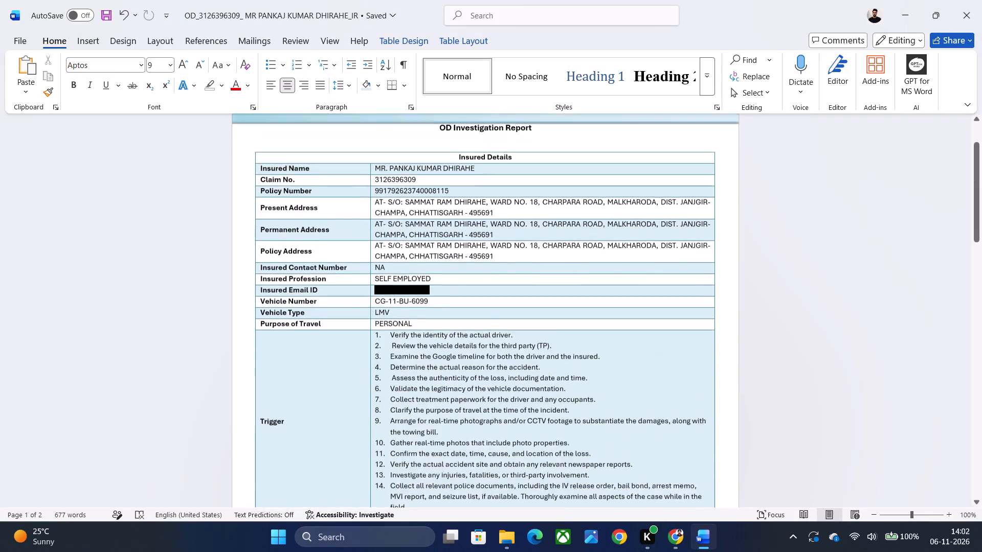
scroll(368, 204, up, 1)
click(346, 197)
click(323, 208)
key(Tab)
key(ctrl+c)
key(alt+Tab)
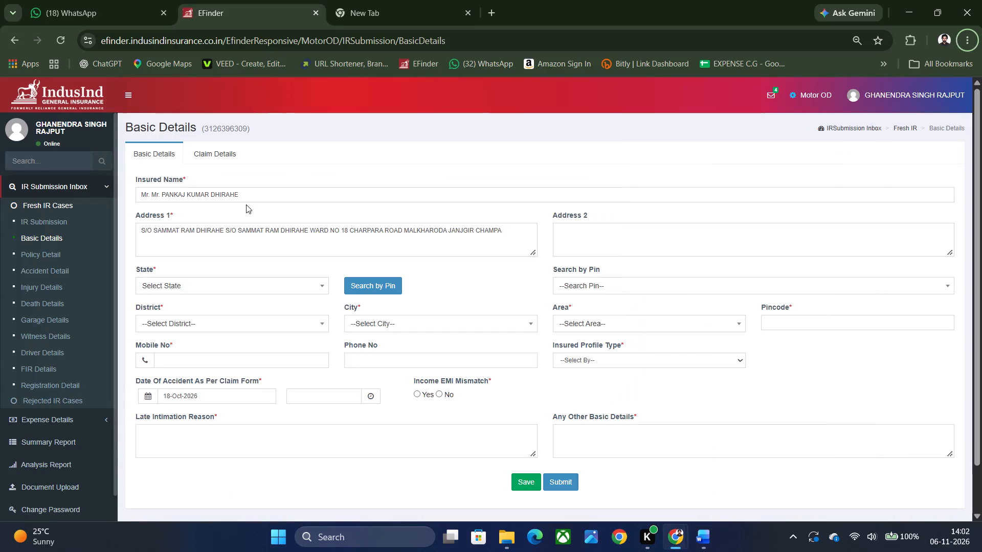
drag(256, 198, 49, 205)
key(ctrl+v)
Copy the Present Address from the Word report and replace the Address 1 text in the Chrome EFinder form with it.
key(alt+Tab)
click(414, 261)
click(305, 253)
key(Tab)
key(ctrl+c)
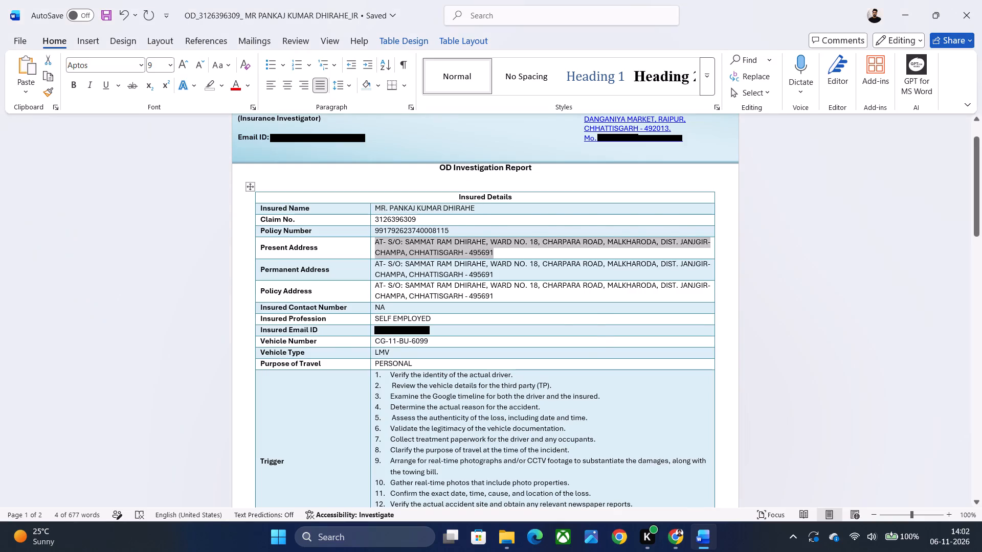
key(alt+Tab)
drag(362, 245, 275, 245)
click(508, 242)
drag(508, 234, 186, 237)
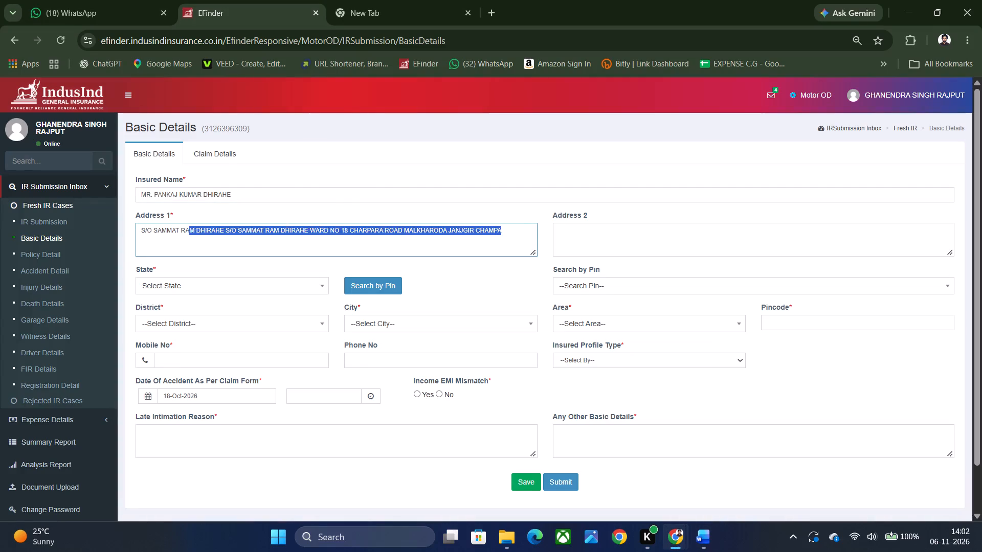
drag(186, 237, 157, 237)
key(ctrl+v)
drag(240, 251, 110, 219)
key(ctrl+v)
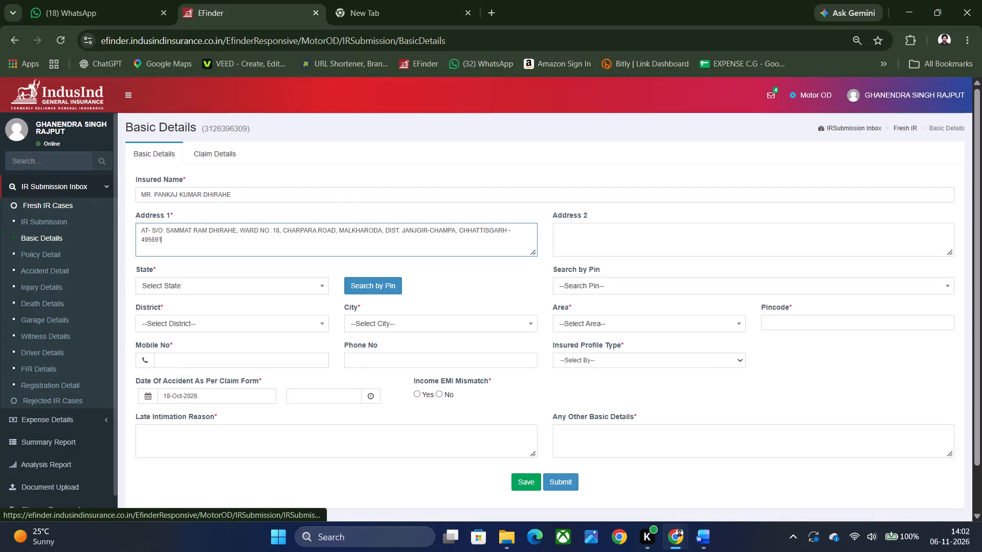
Set the State in the Basic Details form to Chhattisgarh.
click(162, 273)
click(168, 283)
text(CHH)
key(Return)
Search by the PIN code copied from Address 1 and choose the Amlidih area match for the insured's location.
click(384, 291)
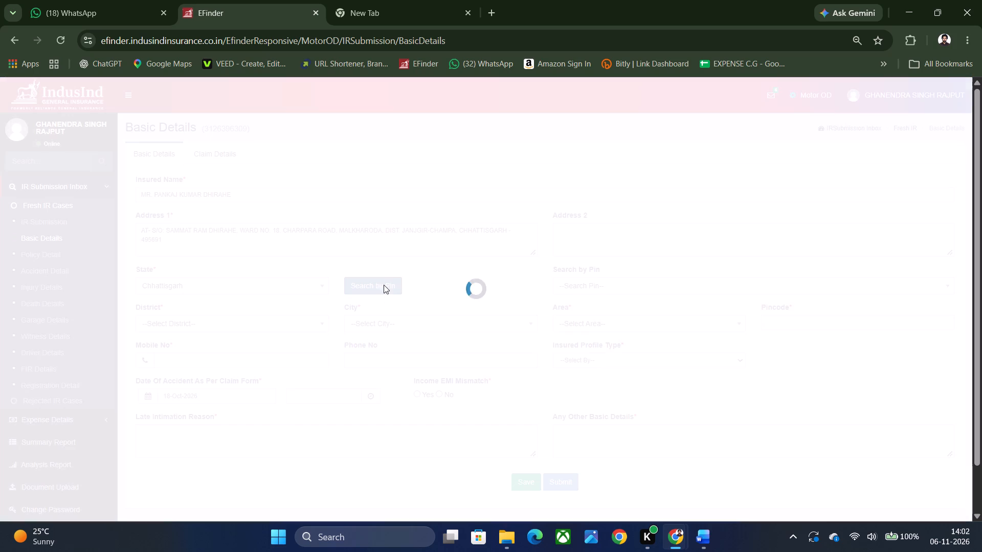
click(171, 242)
drag(169, 242, 124, 242)
key(ctrl+c)
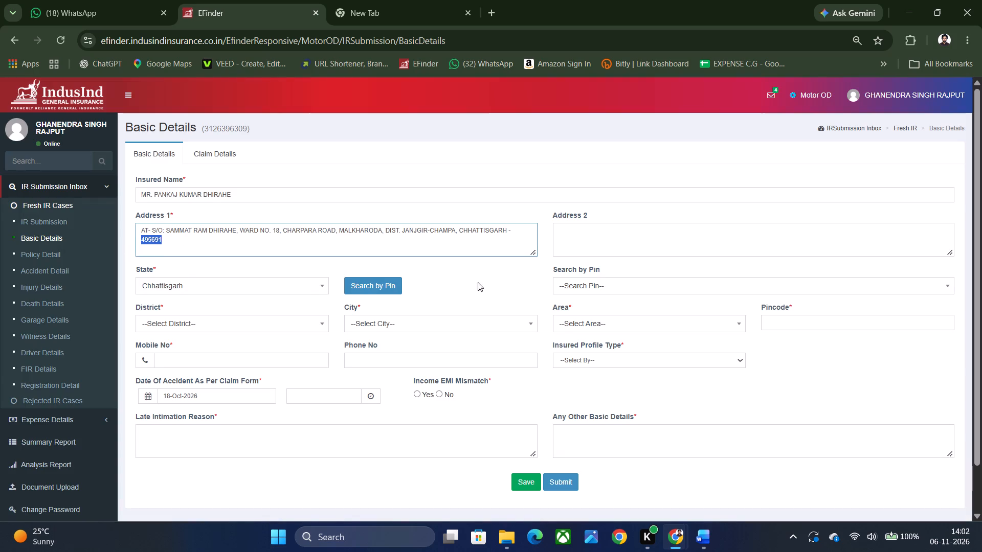
key(ctrl+c)
click(576, 279)
key(ctrl+v)
click(609, 318)
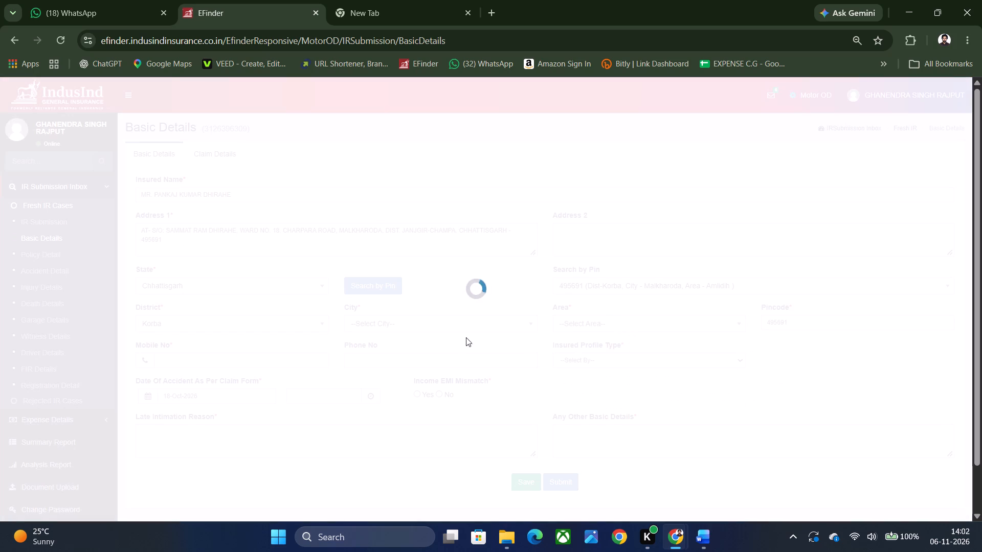
Check the insured's details in the Word report for a contact number for the Mobile No field in the Chrome form.
key(alt+Tab)
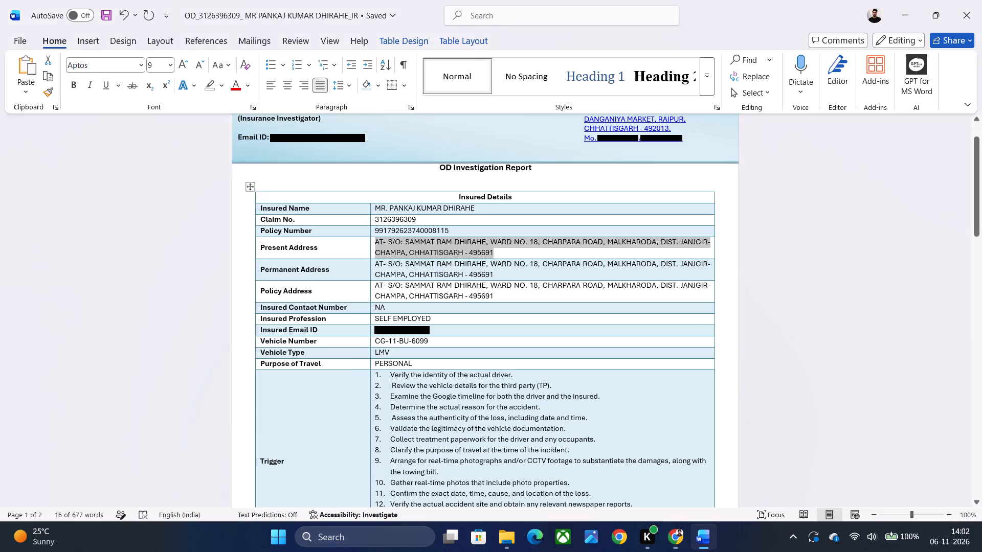
scroll(408, 373, down, 2)
key(alt+Tab)
click(204, 371)
click(199, 365)
key(alt+Tab)
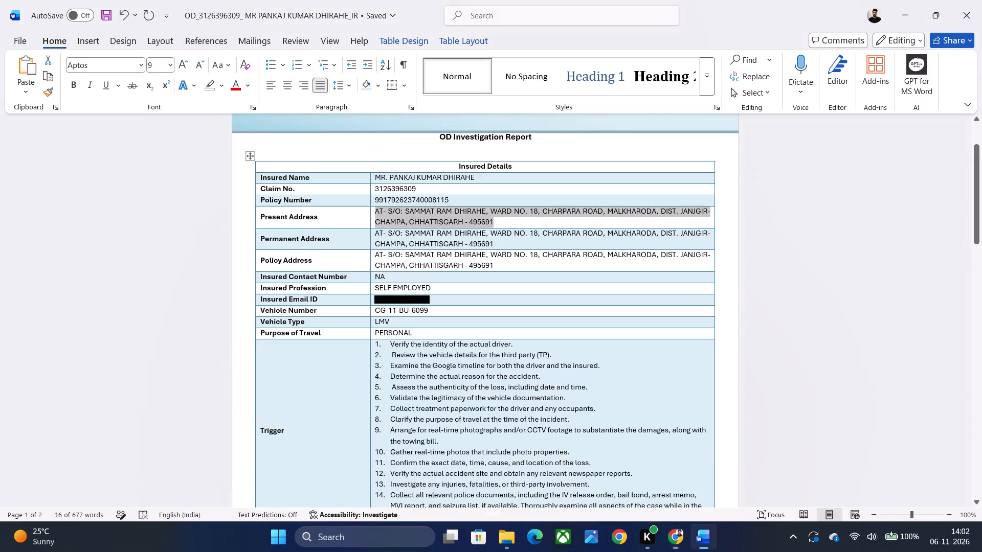
scroll(393, 320, down, 1)
key(alt+Tab)
key(alt+Tab)
key(alt+Tab)
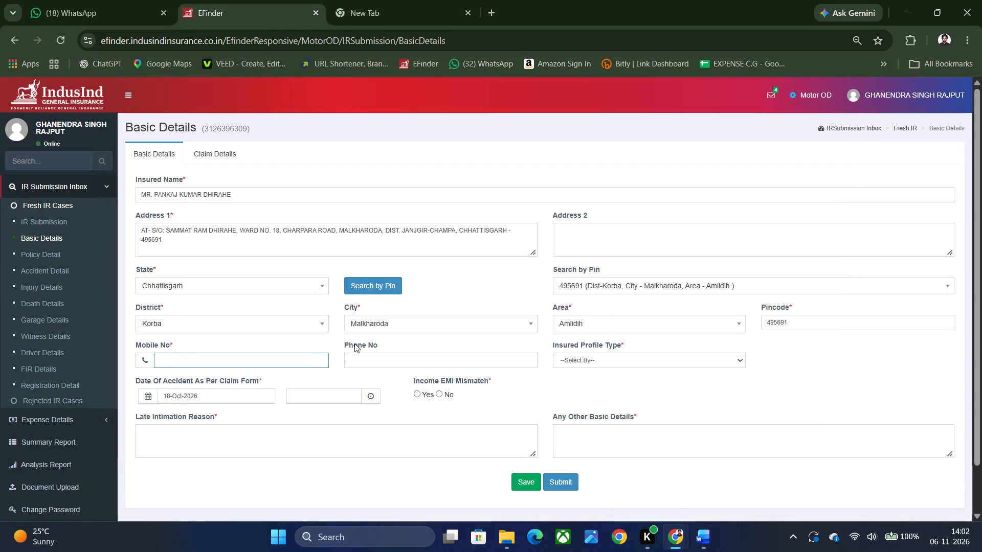
key(alt+Tab)
key(alt+Tab)
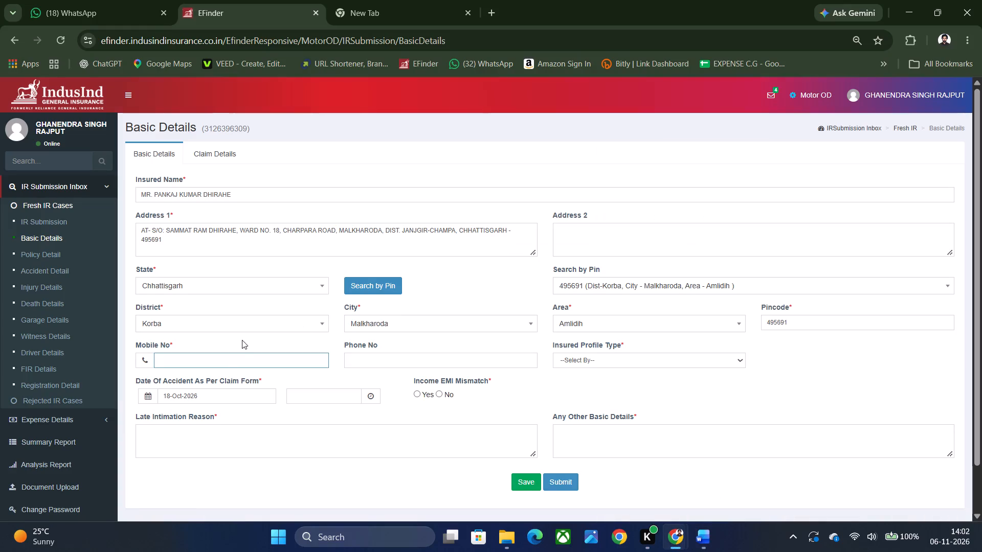
key(alt+Tab)
key(alt+Tab)
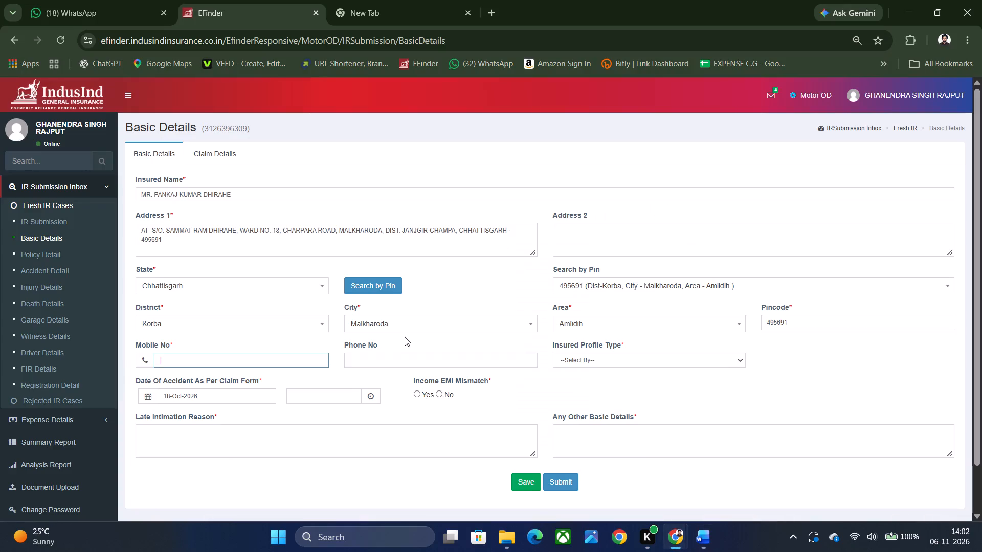
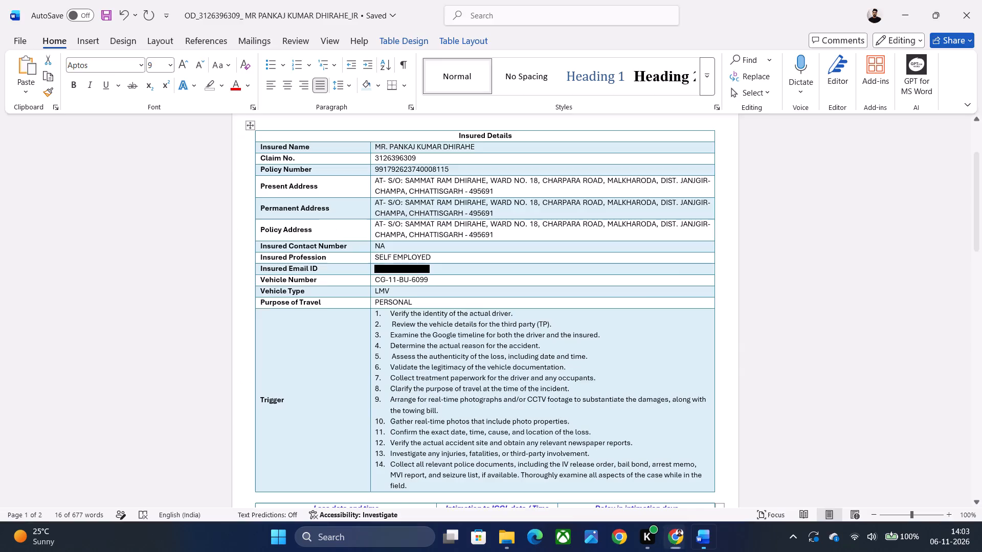
Copy the 12:00 AM loss time from the Word report into the accident time field of the Chrome Basic Details form.
key(alt+Tab)
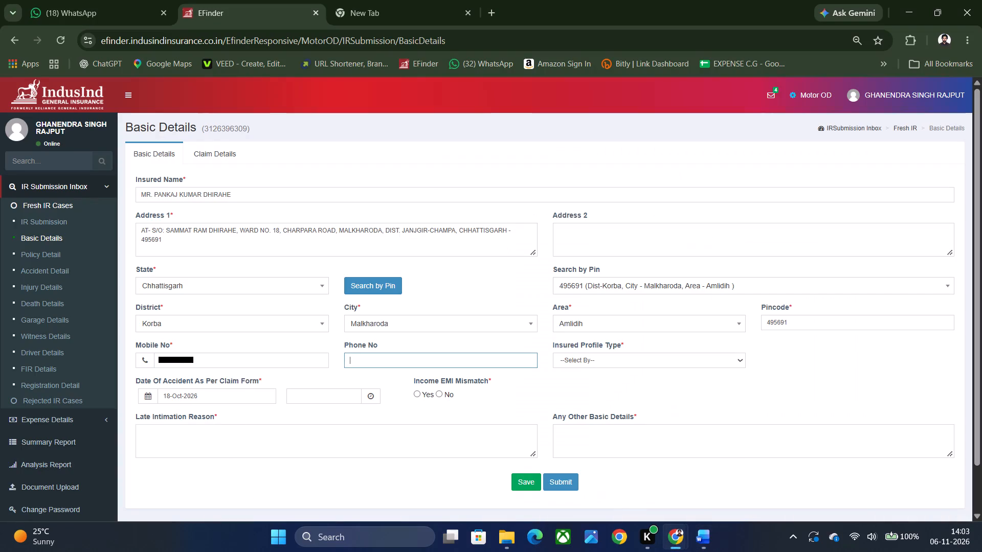
key(alt+Tab)
key(alt+Tab)
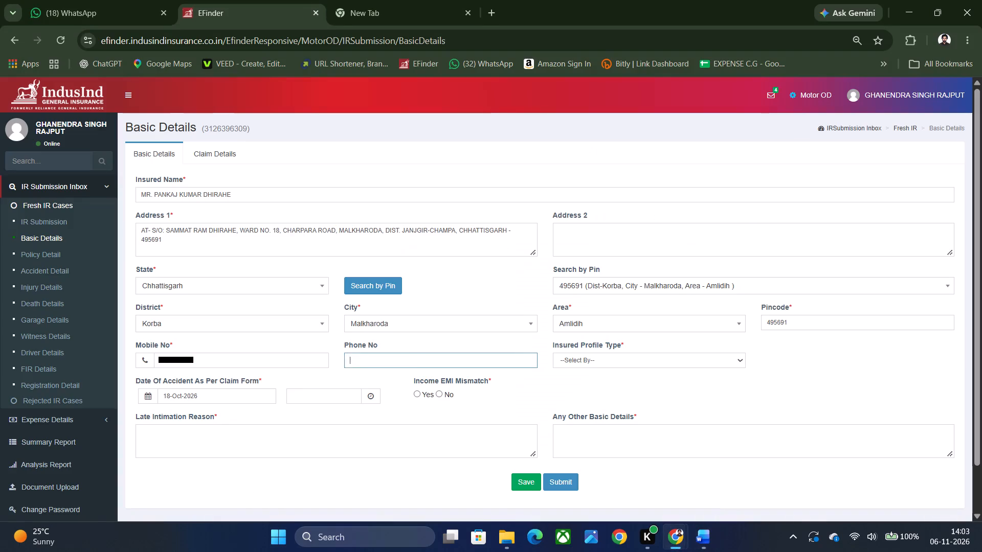
click(321, 394)
scroll(406, 382, down, 4)
key(alt+Tab)
scroll(396, 378, down, 4)
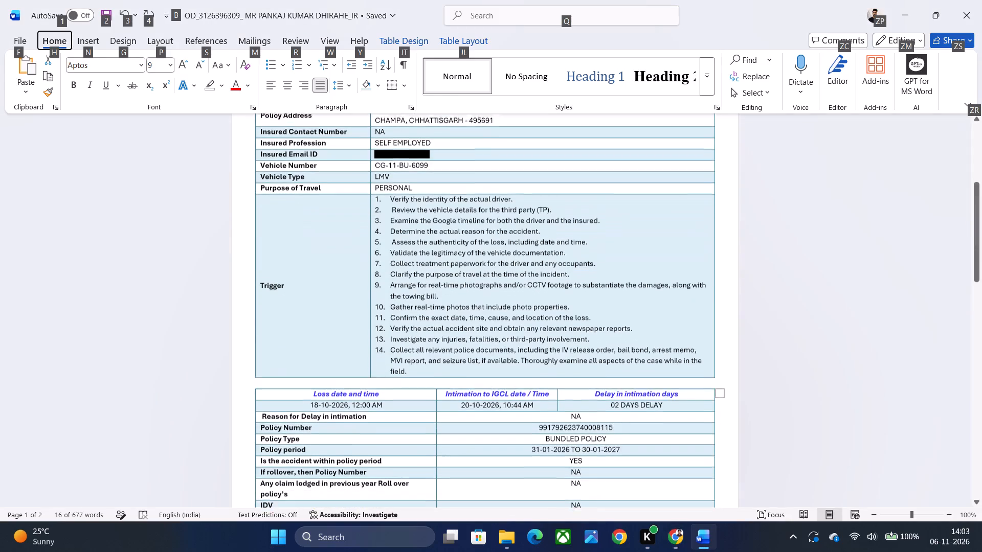
drag(355, 397, 394, 398)
key(ctrl+c)
key(alt+Tab)
drag(322, 348, 321, 348)
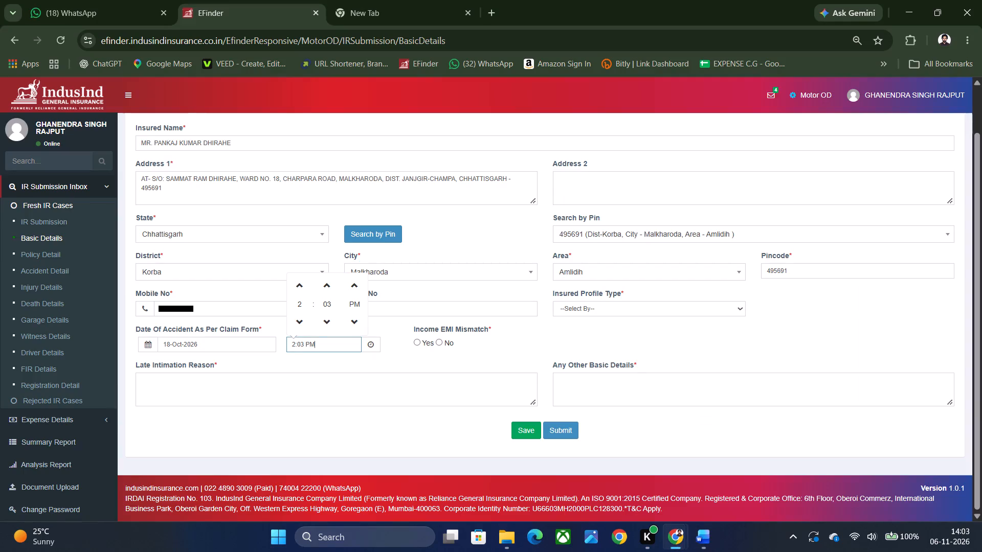
drag(321, 348, 270, 346)
key(ctrl+v)
Enter NA for both Late Intimation Reason and Any Other Basic Details in the Basic Details form.
ctrl+click(182, 392)
key(alt+Tab)
key(alt+Tab)
key(n)
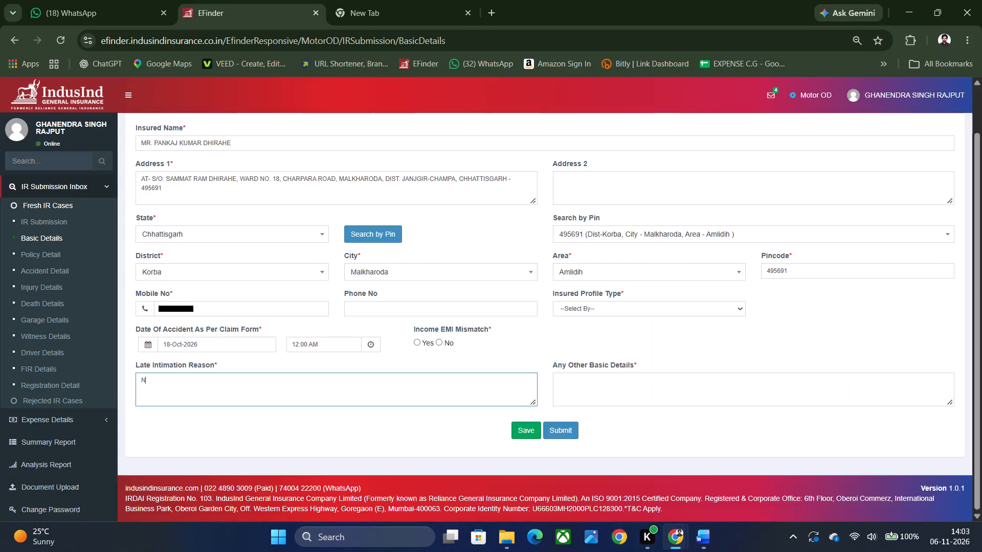
key(BackSpace)
text(NA)
key(Tab)
text(NA)
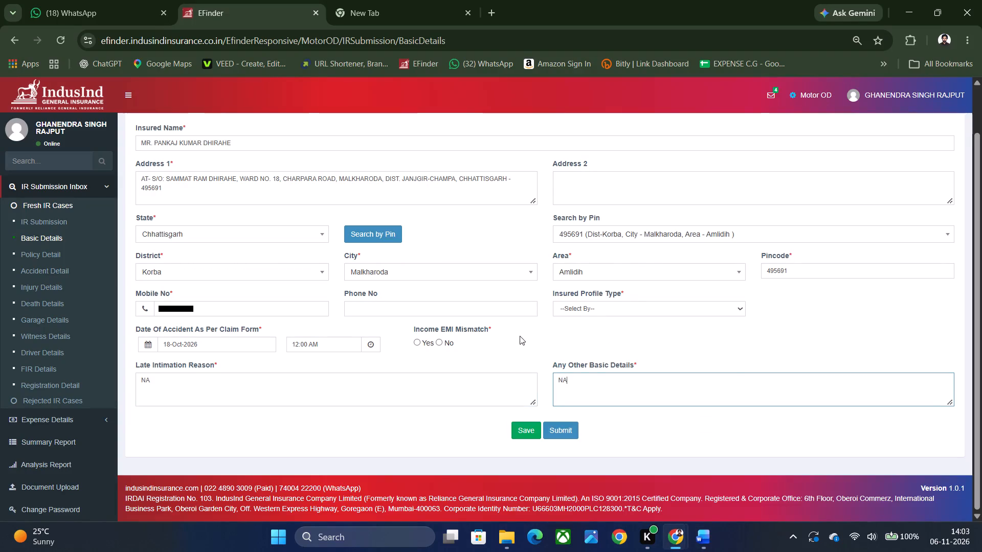
Set the Insured Profile Type to Self Employed.
click(591, 306)
key(alt+Tab)
key(alt+Tab)
click(591, 306)
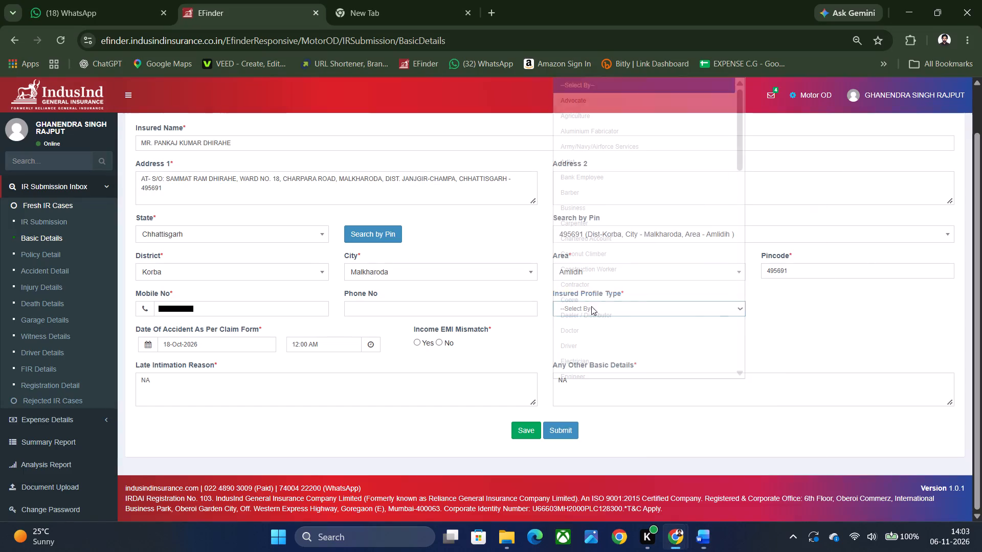
text(SE)
text(LF)
key(Return)
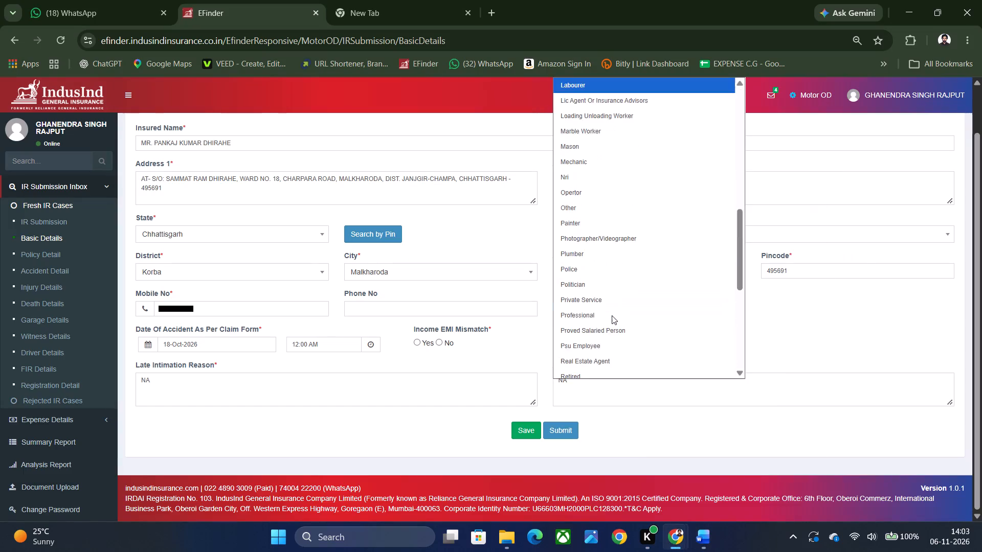
click(612, 316)
text(SE)
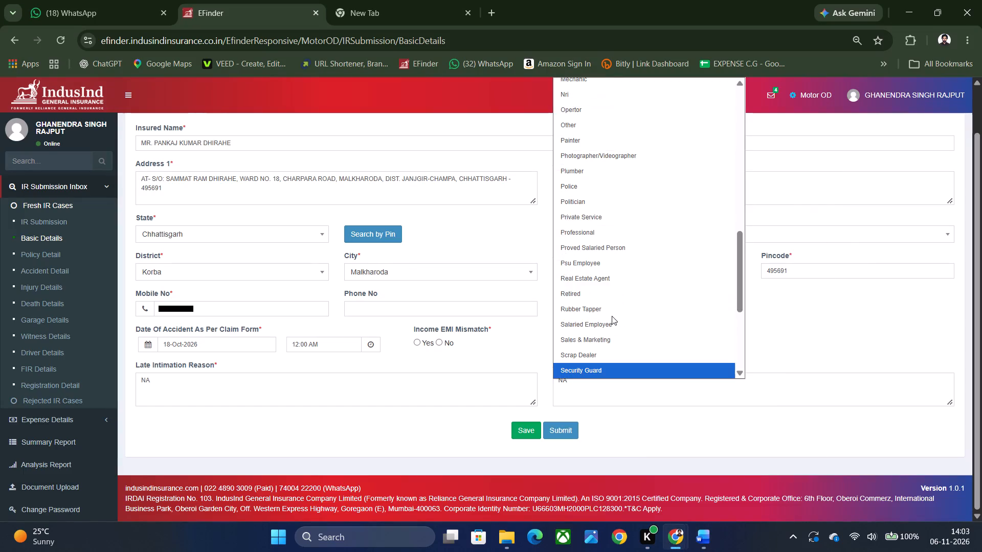
text(LF)
key(Return)
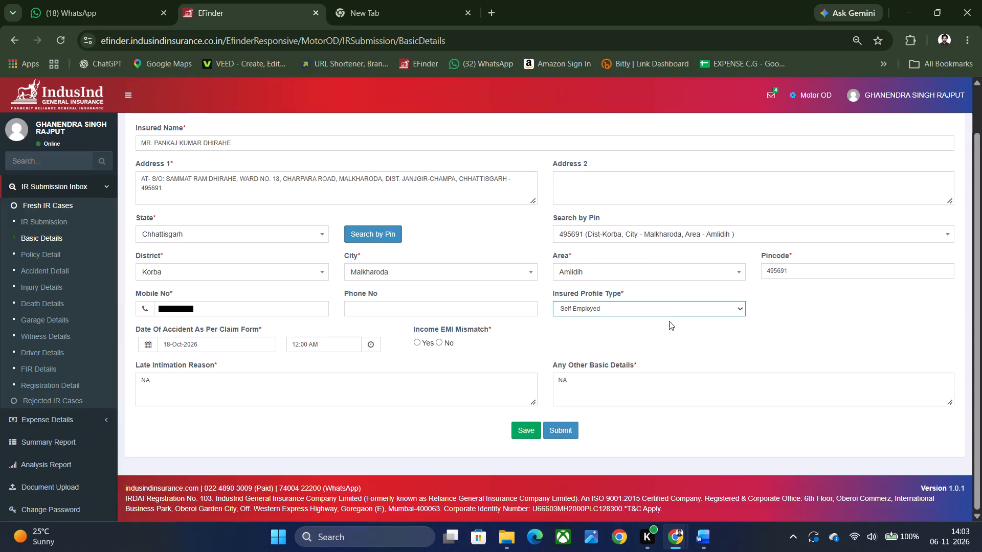
Answer No to Income EMI Mismatch and submit the Basic Details form, declining to save the address in the browser.
key(alt+Tab)
key(alt+Tab)
click(566, 426)
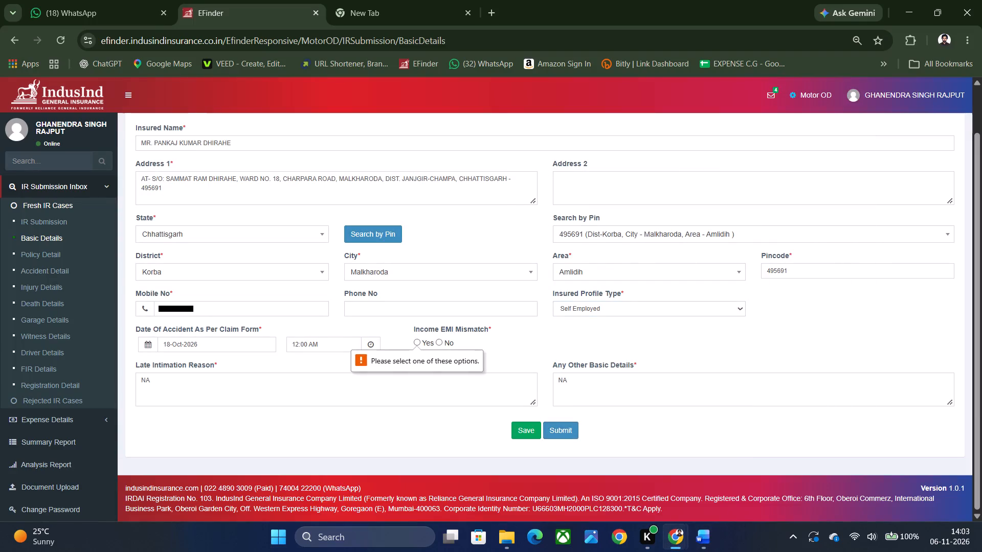
click(439, 342)
click(561, 341)
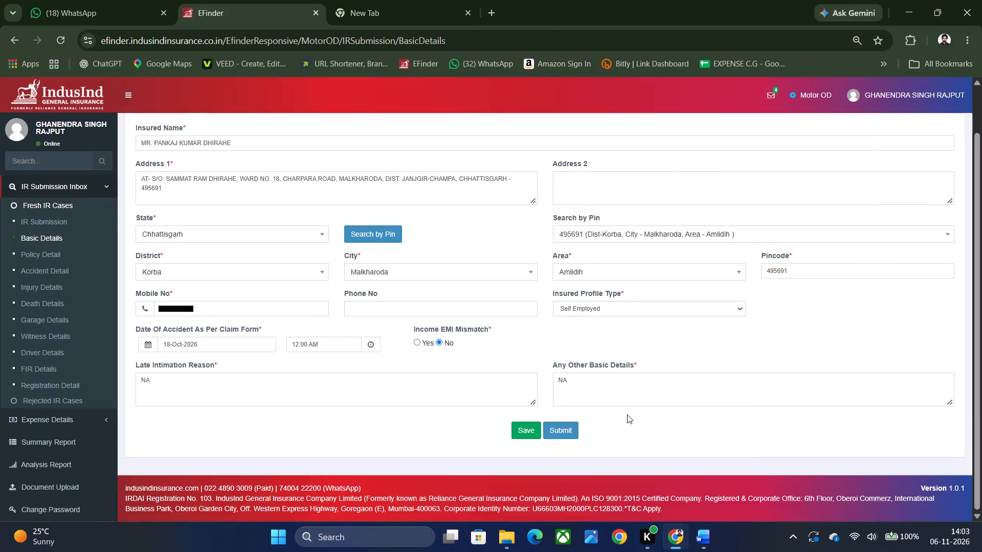
click(552, 431)
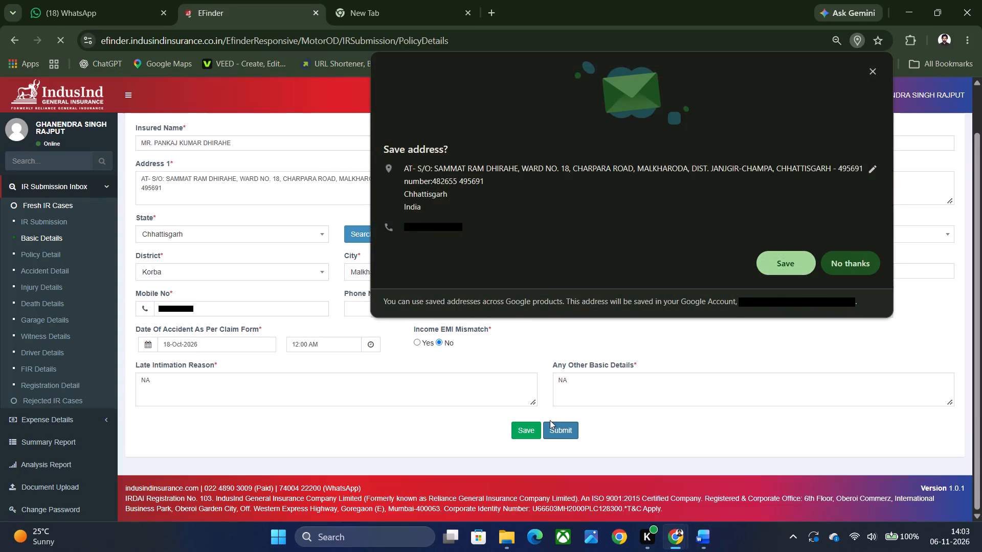
click(851, 264)
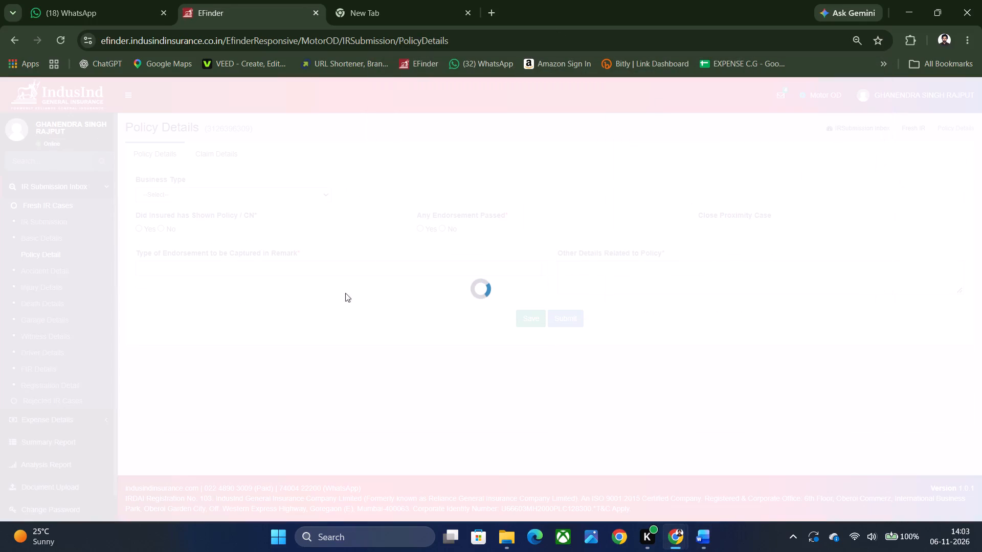
Answer No to both Did Insured has Shown Policy / CN and Any Endorsement Passed in the Policy Details form.
click(163, 231)
key(Tab)
key(space)
key(Right)
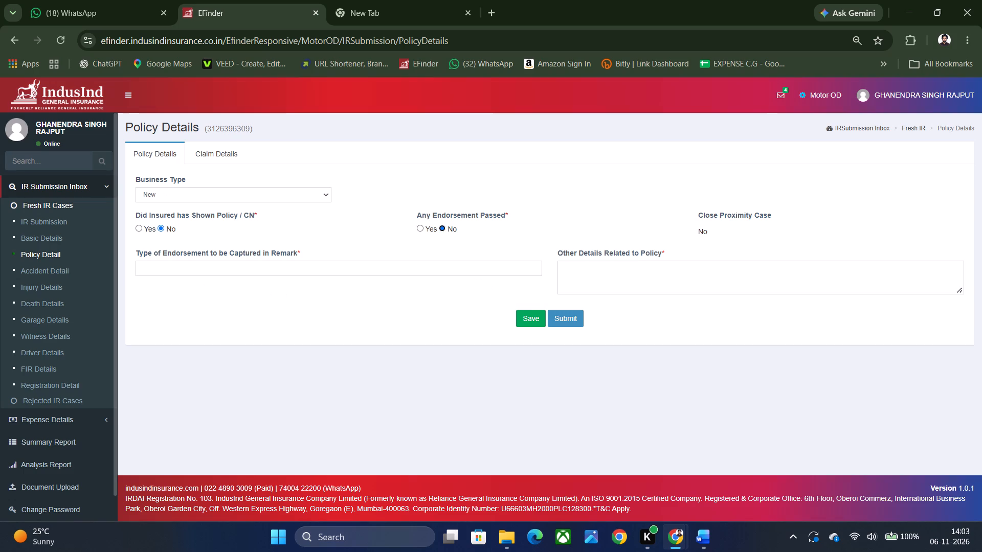
Enter NA for the endorsement type remark and the other policy details, and submit the Policy Details form.
key(Tab)
text(NA)
key(Tab)
text(NA)
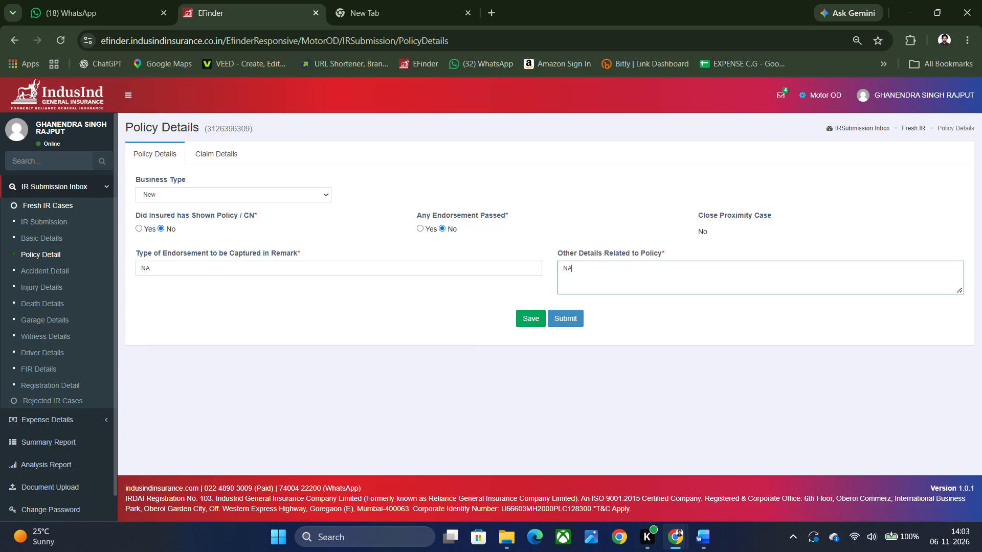
click(562, 311)
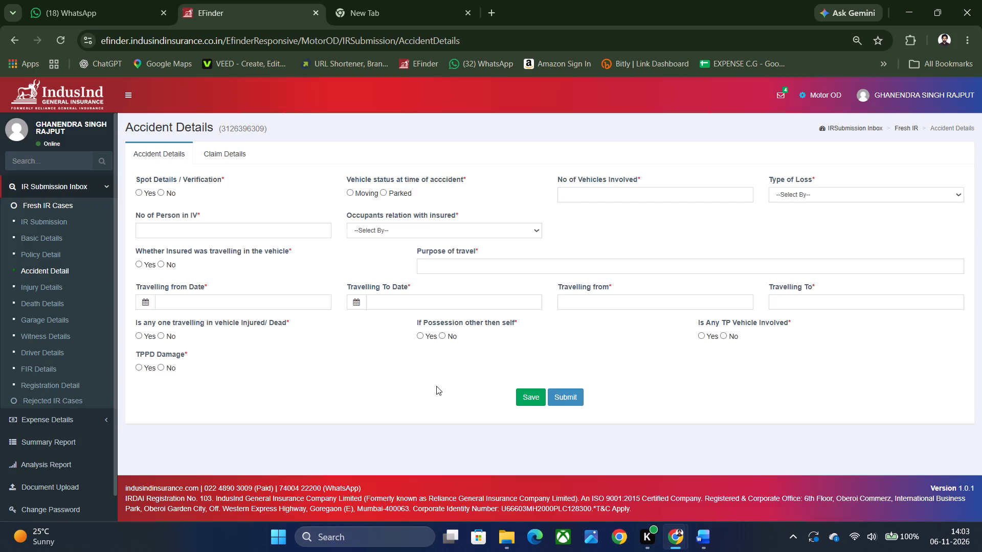
In Accident Details, set spot verification to No, vehicle status to Moving, vehicles involved to 01, and loss type to Accident - General, External Means.
click(165, 192)
click(161, 192)
key(Tab)
key(Right)
key(Left)
key(space)
key(Tab)
text(01)
key(Tab)
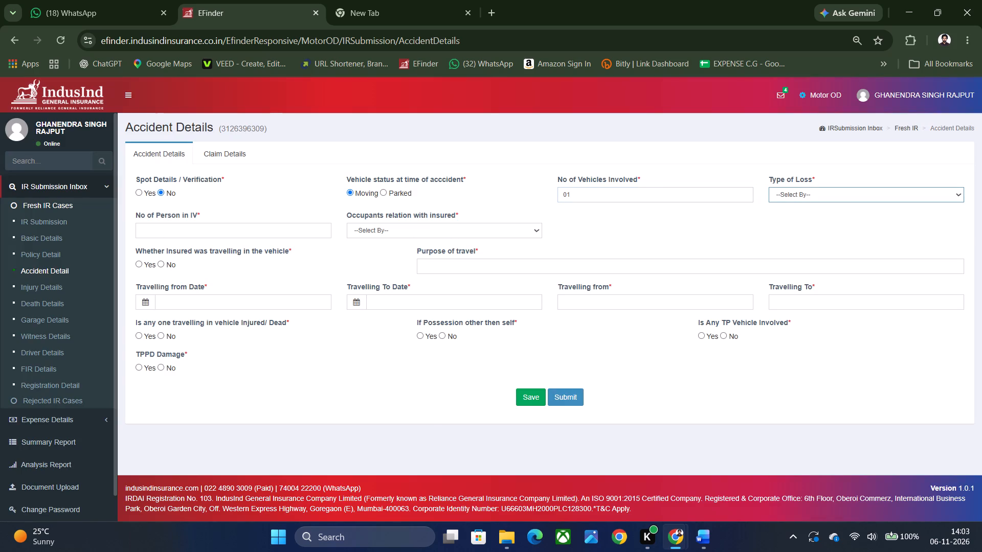
key(Down)
key(Down)
Enter 01 person in the vehicle, occupant relation Insured, Yes for the insured travelling in it, and PERSONAL as the purpose of travel.
key(Tab)
text(01)
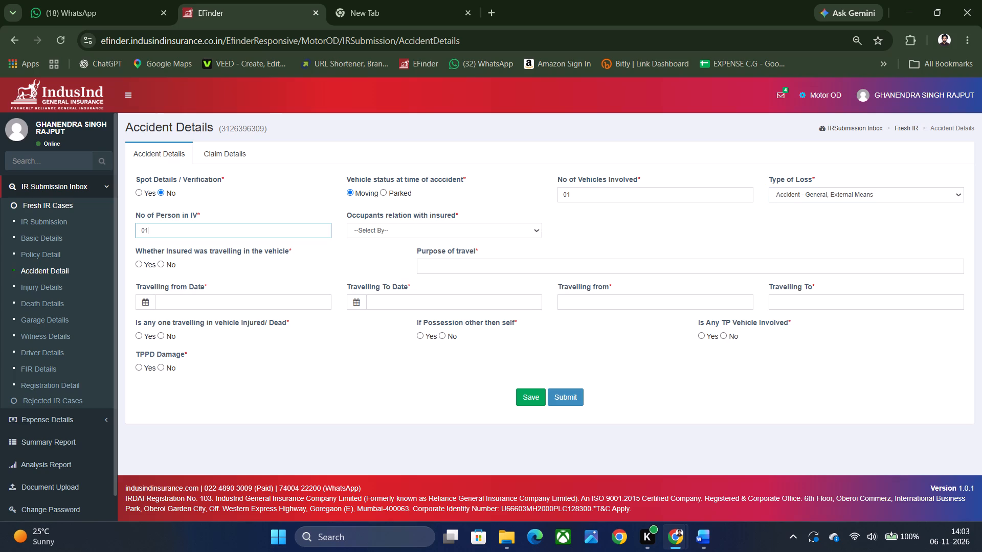
key(Tab)
text(INS)
key(Tab)
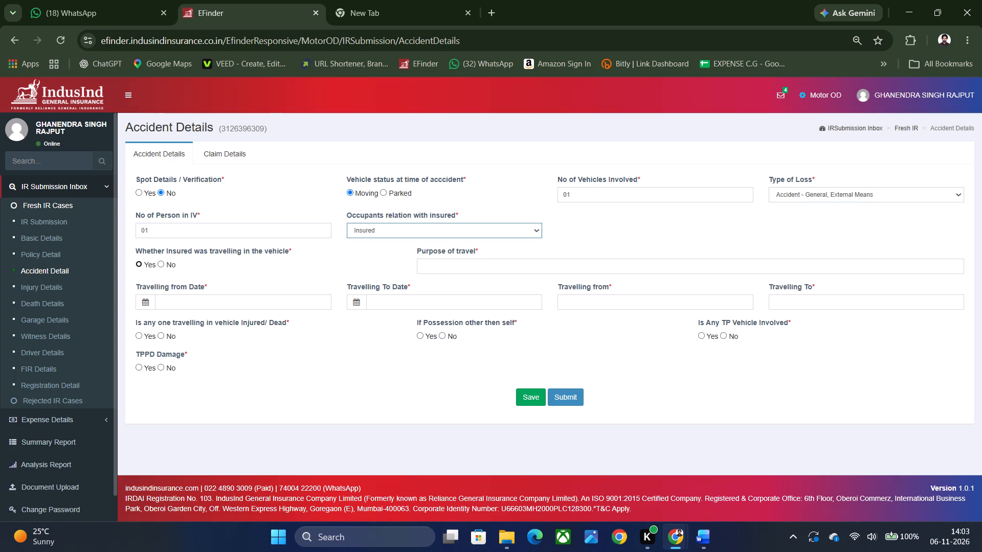
key(Right)
key(Tab)
key(Right)
key(Tab)
key(Right)
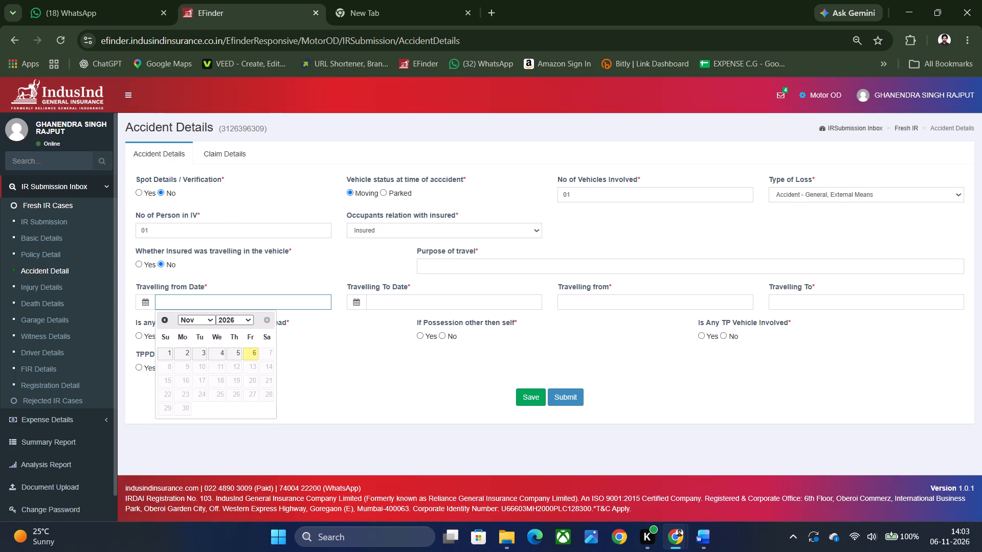
click(139, 263)
key(Tab)
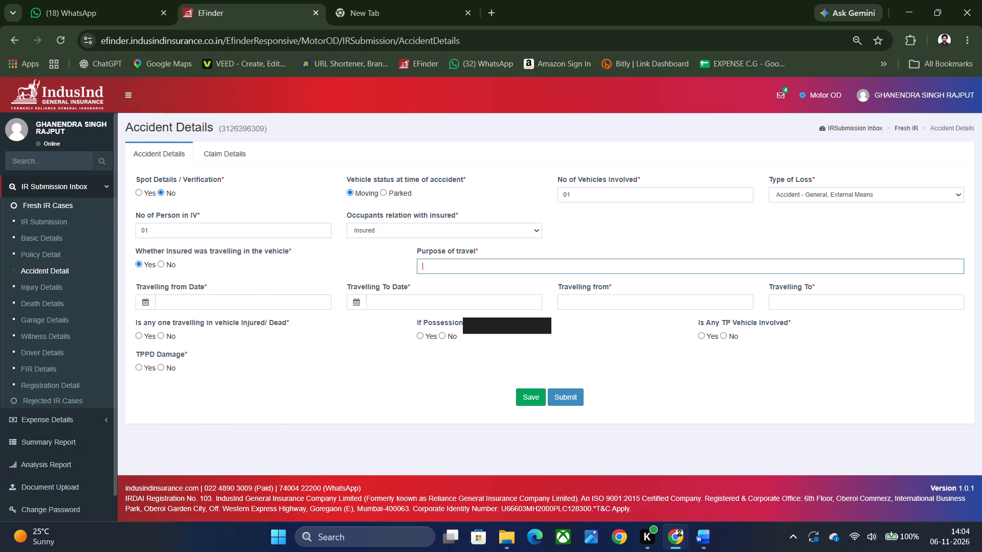
text(PERSONAL)
key(Tab)
Check the loss date in the Word report and set the Travelling from Date in the Chrome form to 18-Oct-2026.
key(alt+Tab)
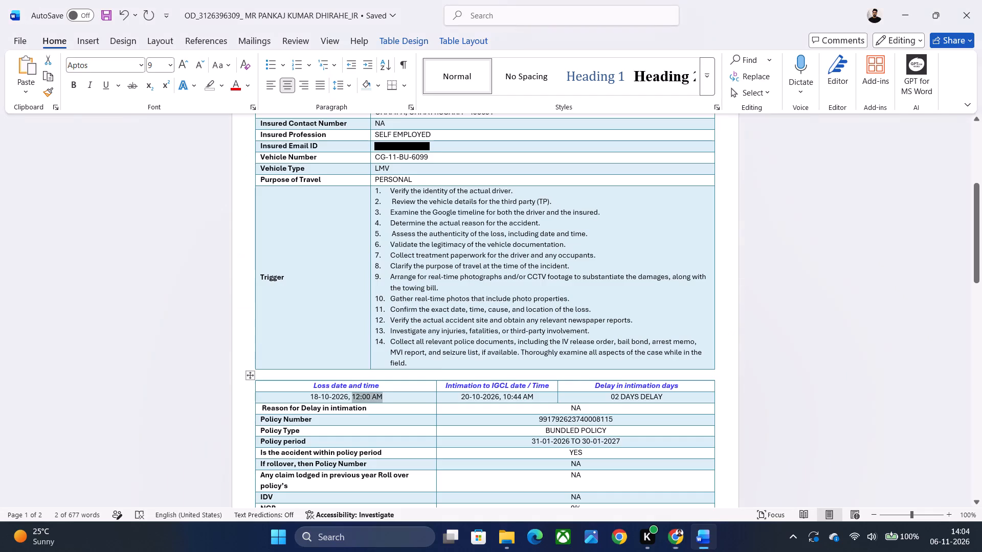
drag(418, 380, 417, 388)
scroll(480, 379, down, 3)
key(alt+Tab)
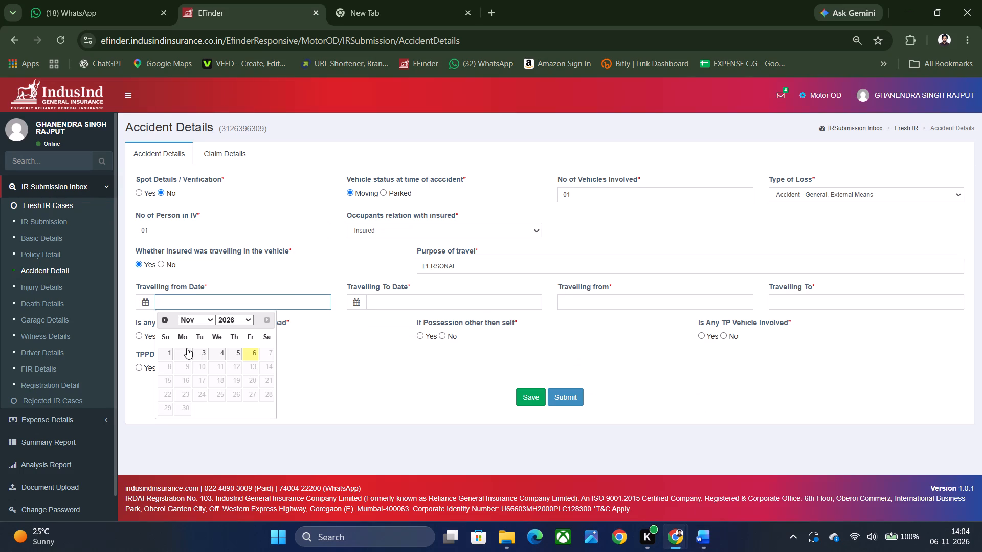
key(alt+Tab)
key(alt+Tab)
key(alt+Tab)
key(alt+Tab)
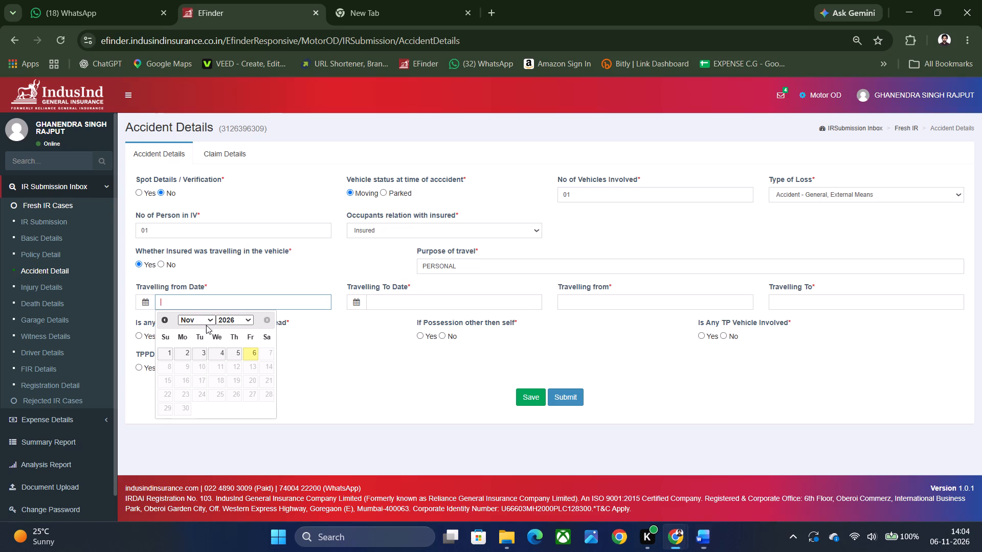
click(203, 321)
click(199, 470)
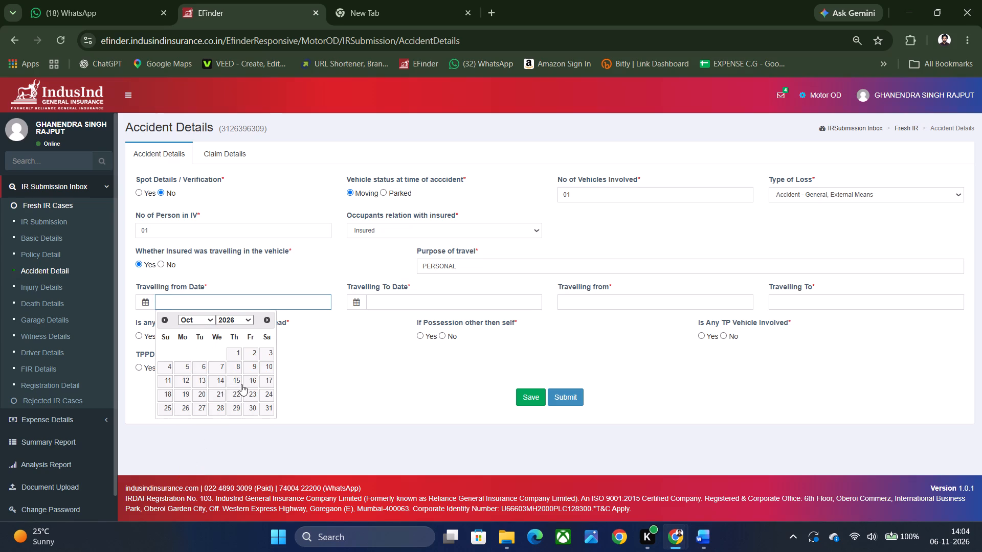
click(170, 396)
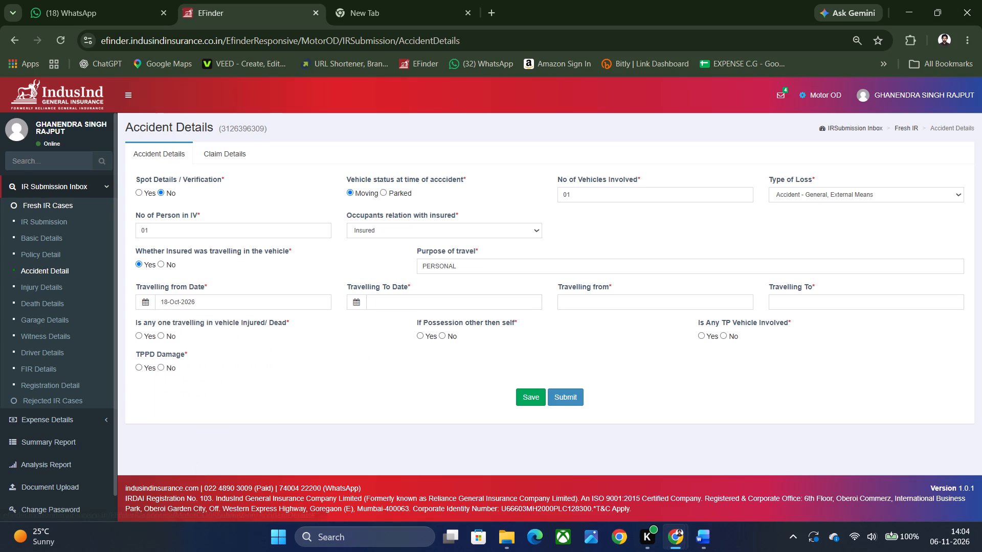
Set the Travelling To Date to 18-Oct-2026.
click(392, 298)
click(400, 318)
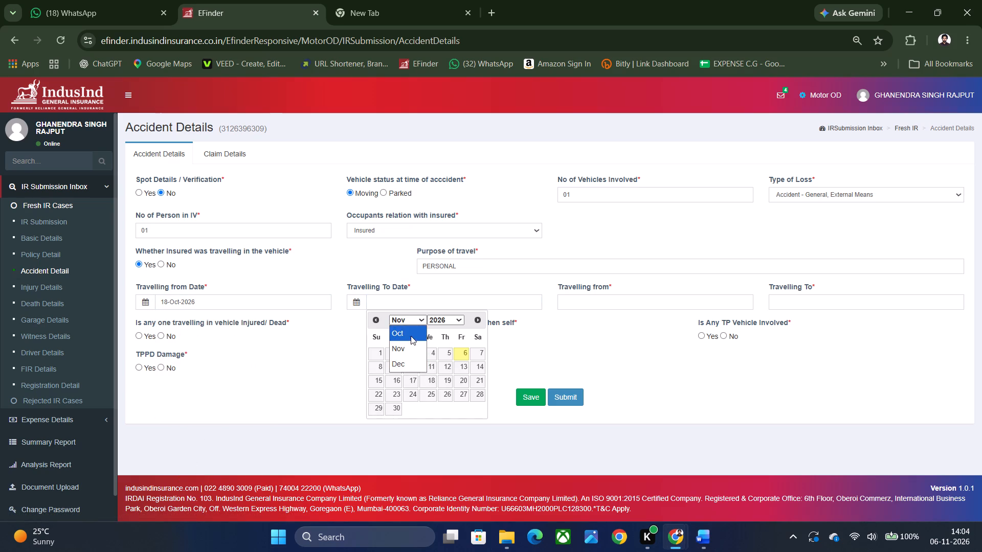
click(411, 336)
click(382, 393)
Copy the loss date 18-10-2026 from the Word report into the Travelling from and Travelling To fields of the Chrome form.
click(596, 296)
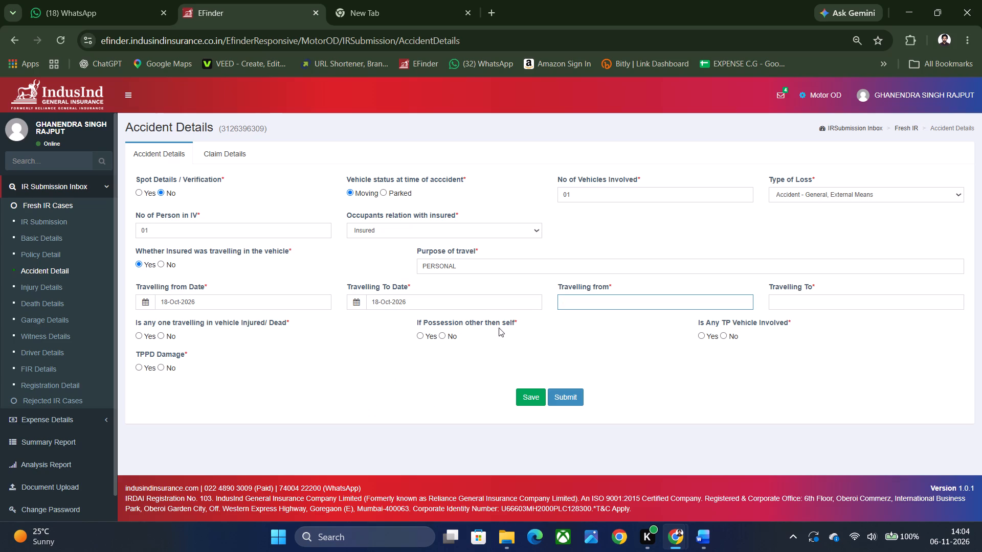
key(space)
key(Tab)
key(alt+Tab)
click(473, 298)
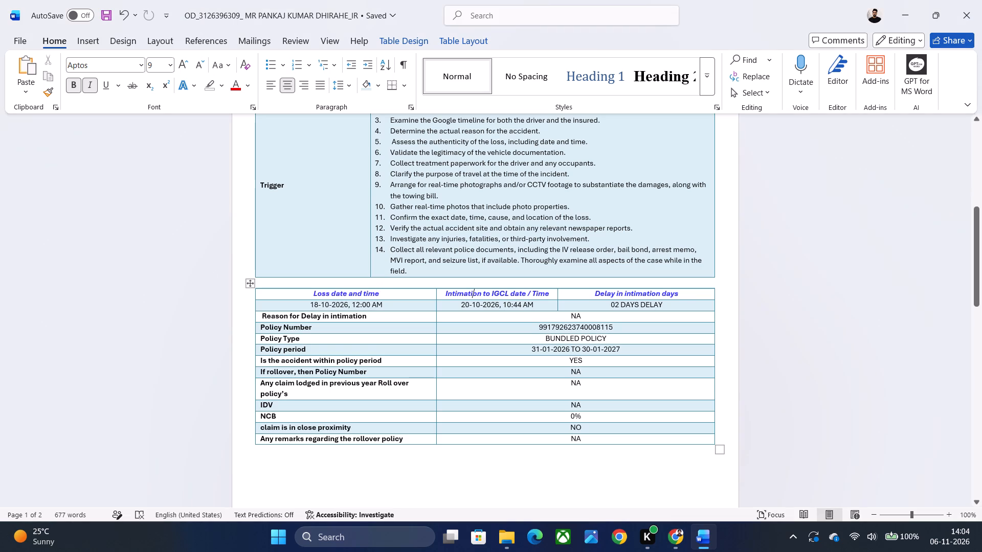
drag(304, 310, 341, 306)
key(ctrl+c)
key(alt+Tab)
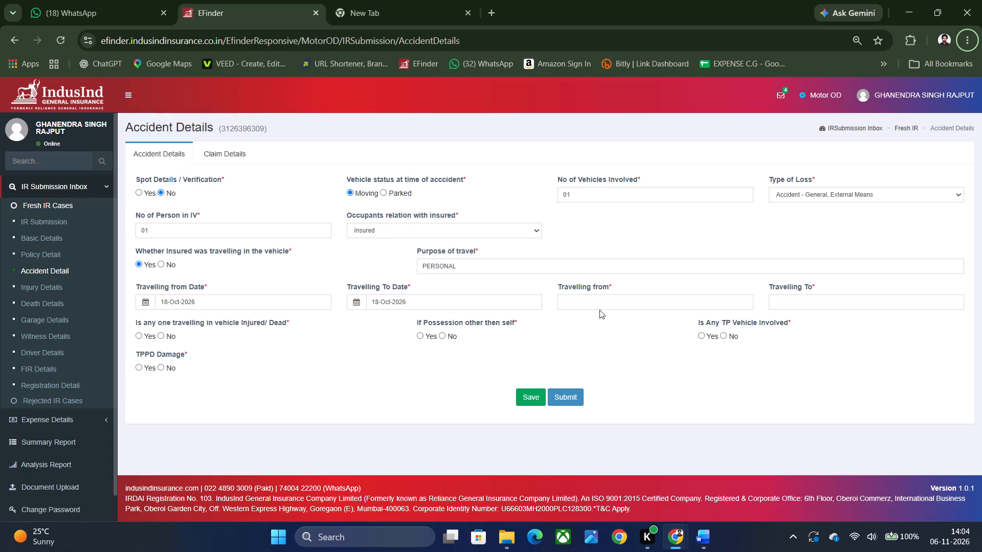
click(601, 304)
key(ctrl+v)
key(Tab)
key(alt+Tab)
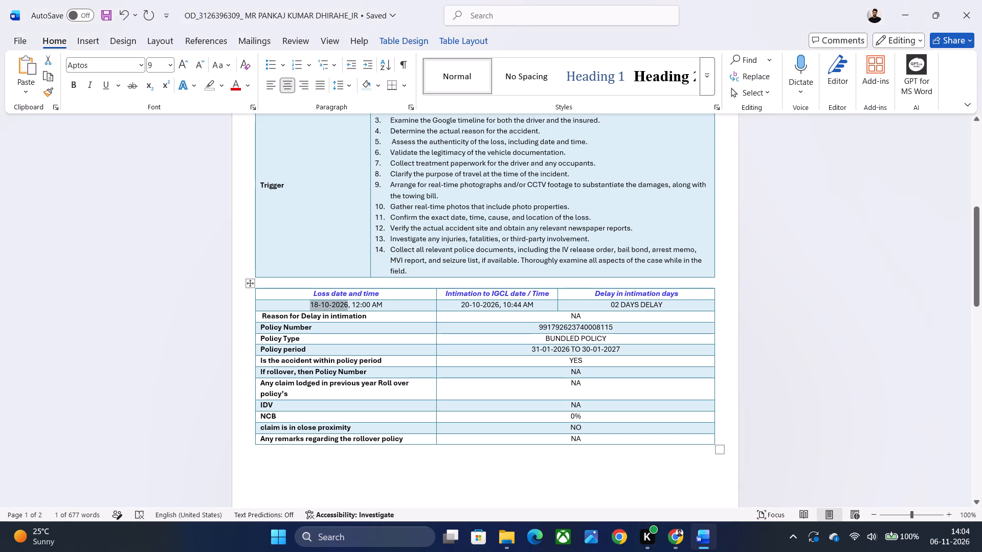
key(ctrl+c)
key(ctrl+c)
key(alt+Tab)
drag(626, 304, 503, 309)
key(ctrl+v)
key(Tab)
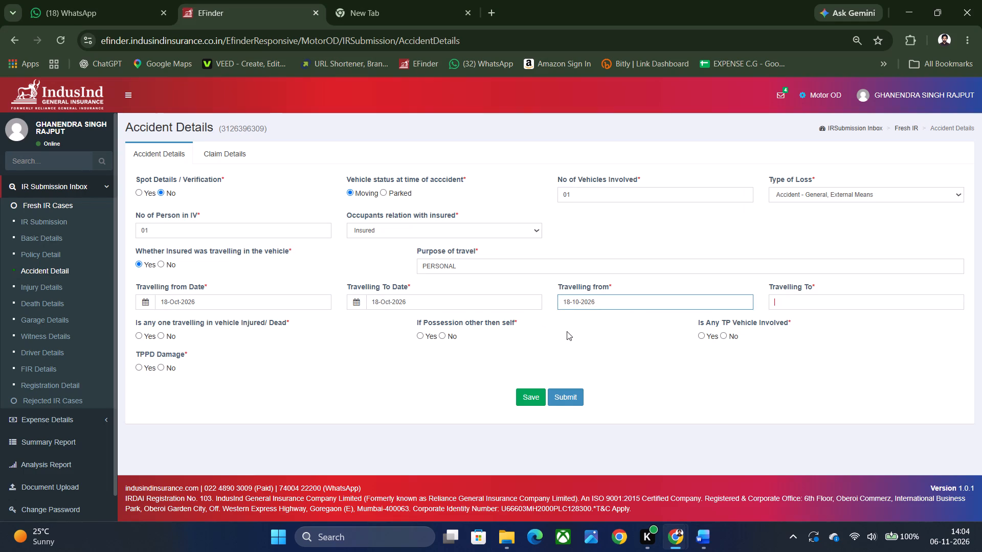
key(ctrl+v)
key(Tab)
Answer No to anyone injured or dead, possession other than self, TP vehicle involvement and TPPD damage, and submit the Accident Details.
key(Right)
key(Tab)
key(Right)
key(Tab)
key(Right)
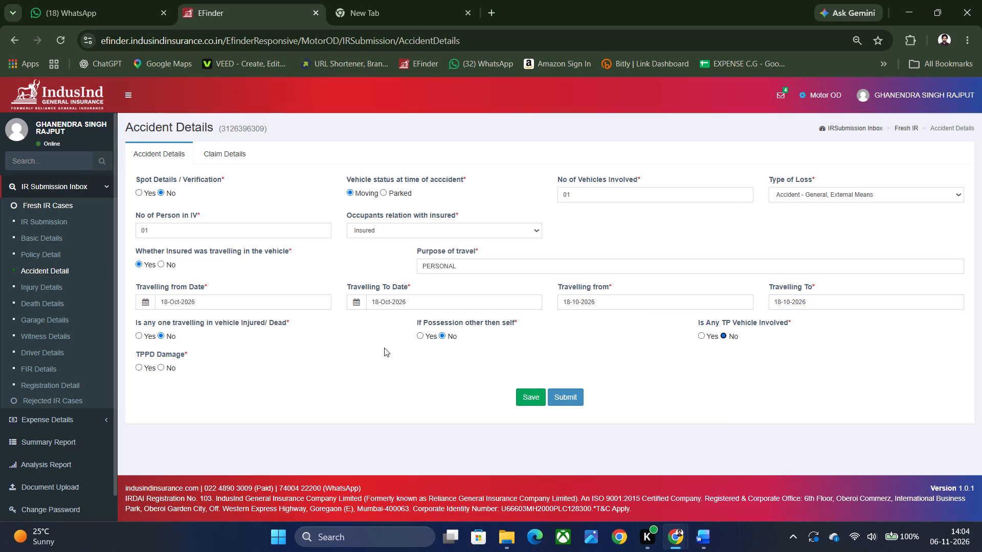
key(Tab)
key(Right)
key(Tab)
key(Right)
click(585, 402)
click(575, 397)
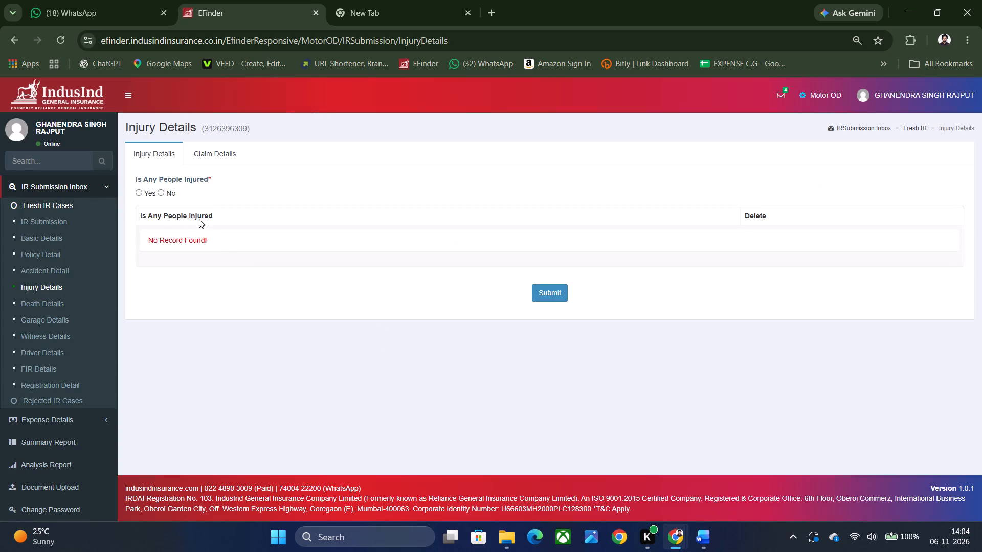
Answer No to whether any people were injured and submit the Injury Details.
click(160, 190)
click(363, 185)
click(546, 295)
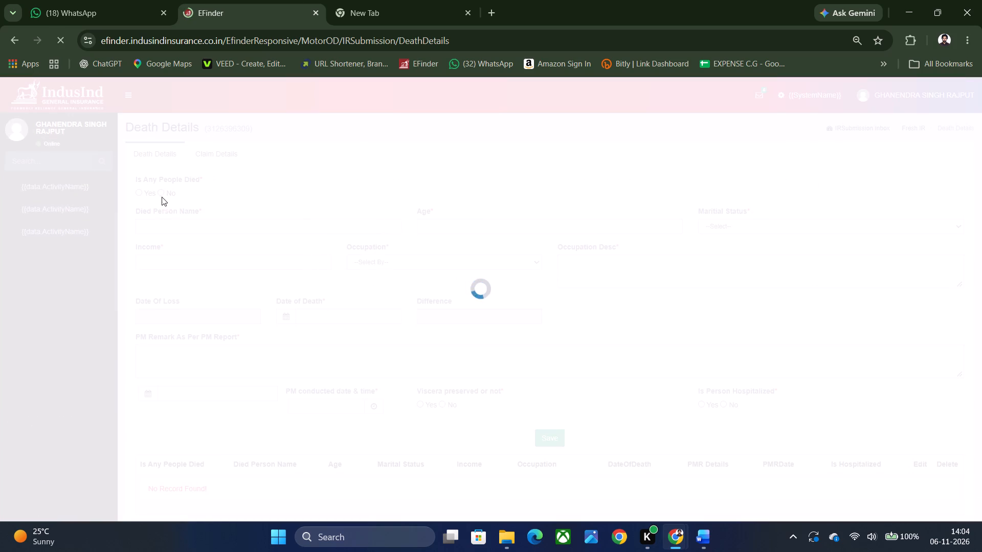
Answer No to whether any people died and submit the Death Details.
double_click(162, 195)
click(560, 295)
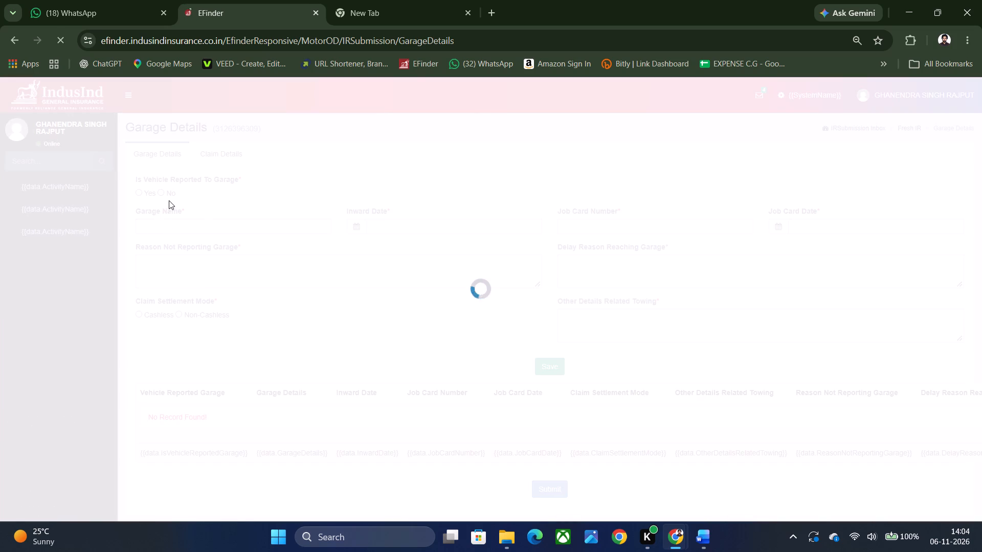
Mark the vehicle as not reported to a garage and enter NA for Reason Not Reporting Garage and Delay Reason Reaching Garage.
click(161, 193)
click(161, 193)
click(172, 222)
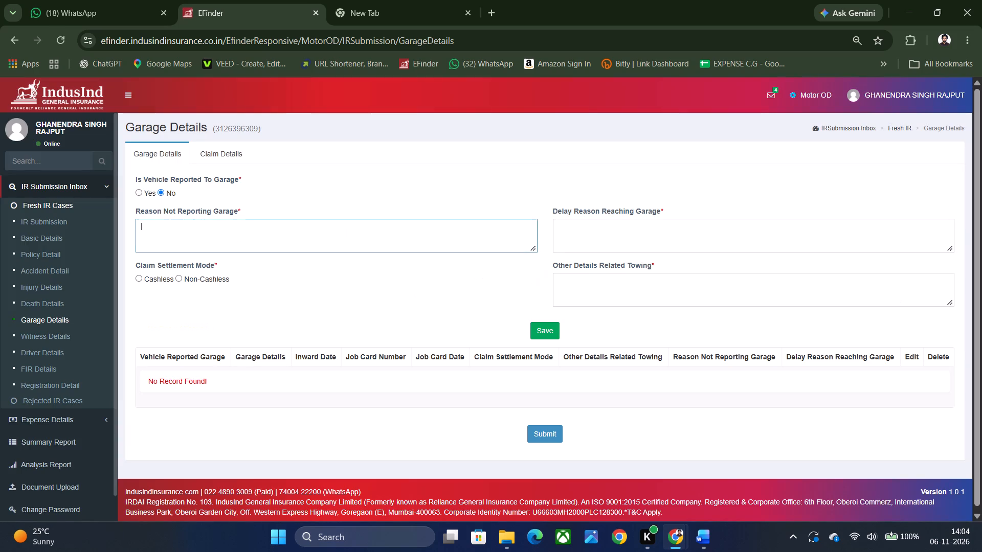
text(na)
key(Tab)
key(n)
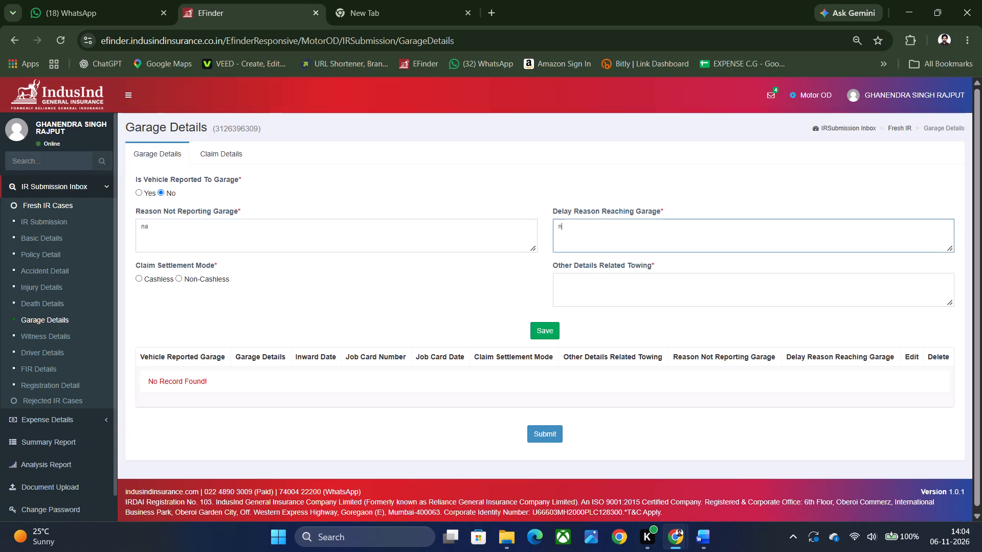
key(ctrl+z)
key(BackSpace)
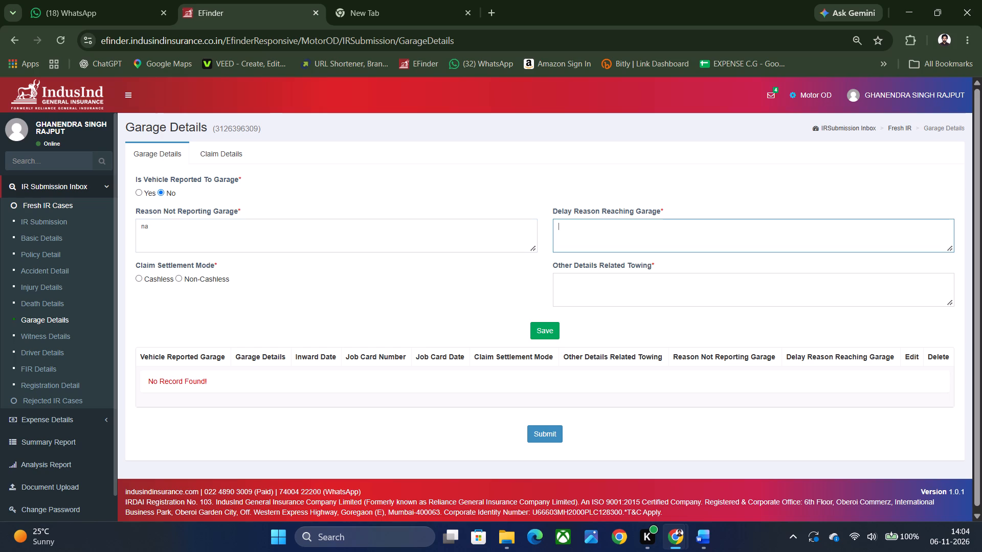
click(178, 230)
key(BackSpace)
text(NA)
key(Tab)
text(NA)
Choose Non-Cashless claim settlement, enter NA for Other Details Related Towing, and save and submit the Garage Details.
key(Tab)
key(Right)
key(Tab)
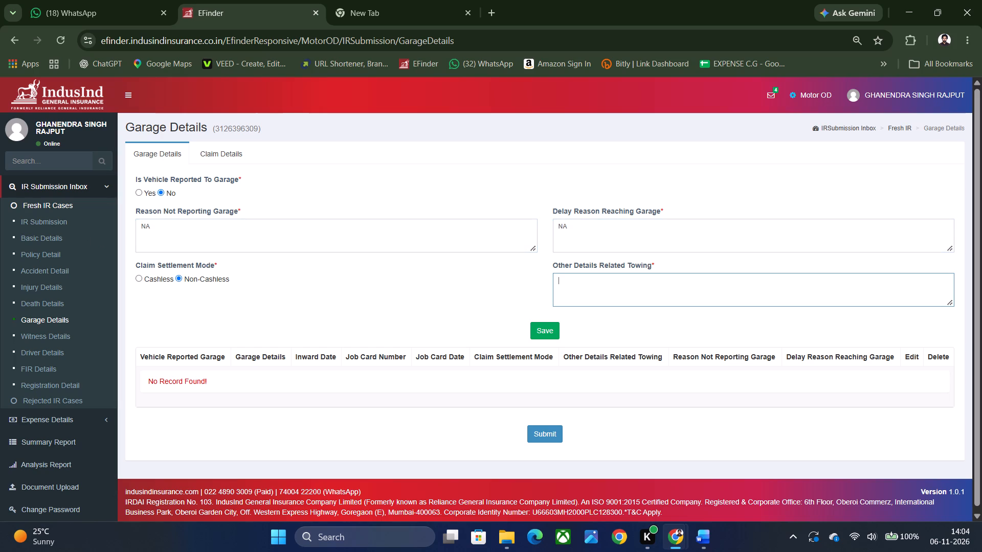
text(NA)
click(552, 326)
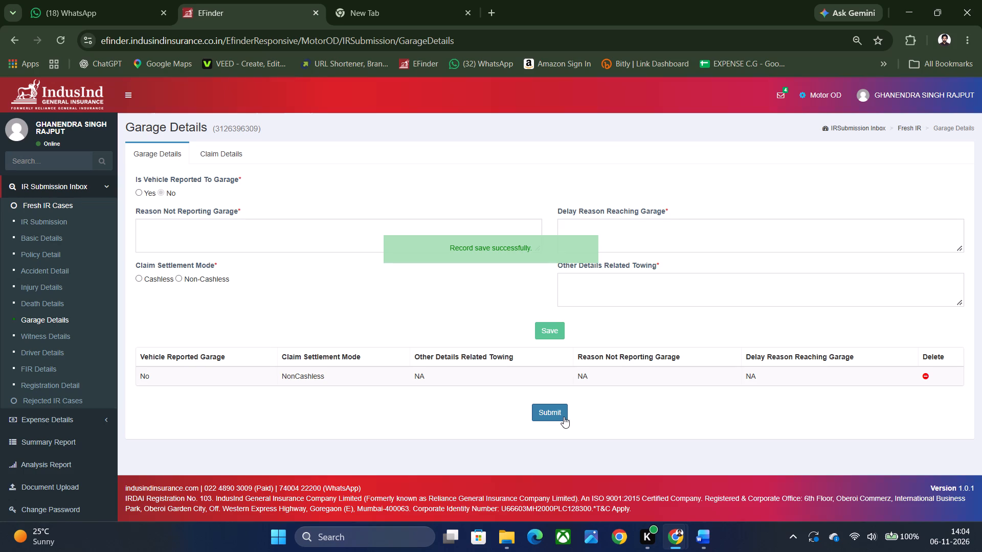
click(556, 412)
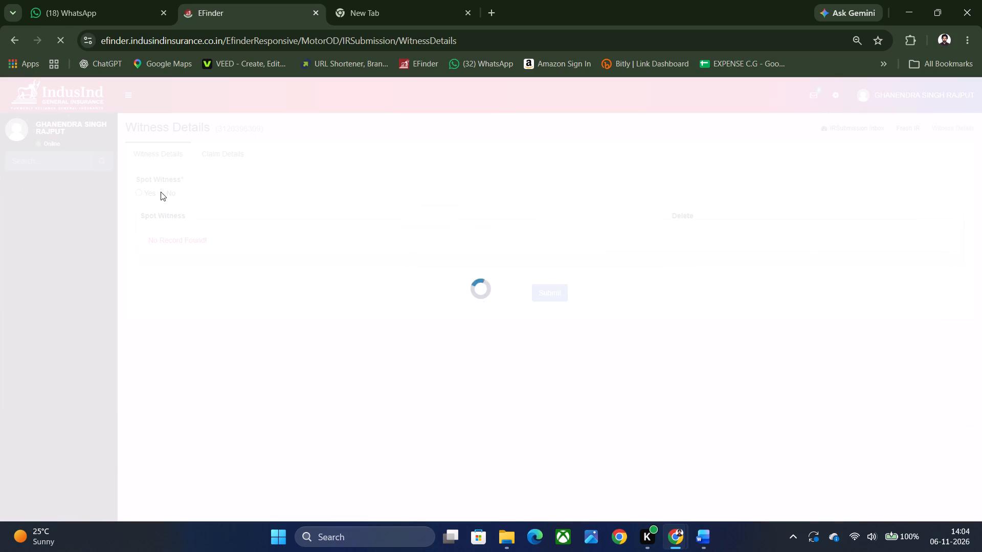
Answer No to Spot Witness and submit the Witness Details.
click(161, 192)
click(161, 192)
click(543, 292)
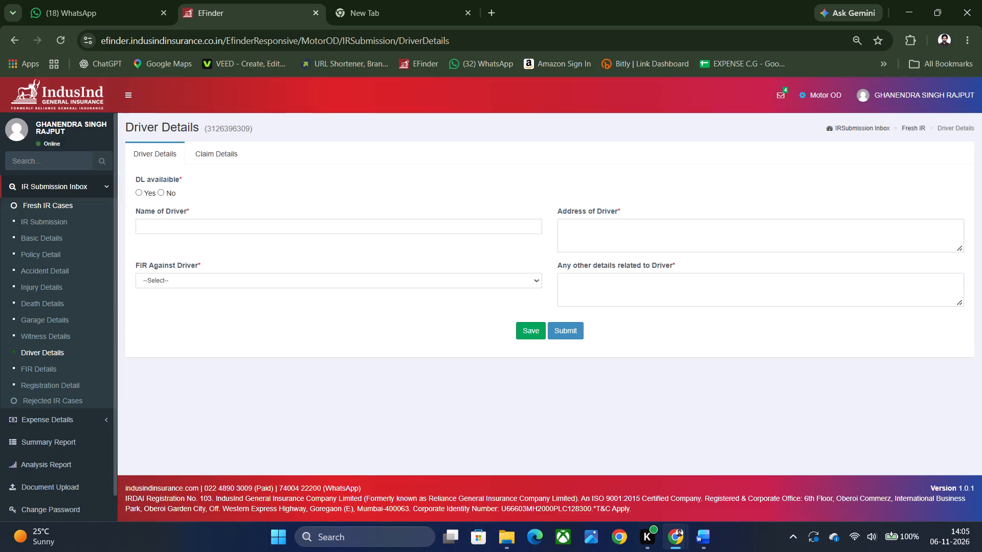
Mark DL available as No and enter NA for both the driver's name and the driver's address.
click(158, 191)
click(172, 216)
click(190, 227)
text(NAN)
key(Tab)
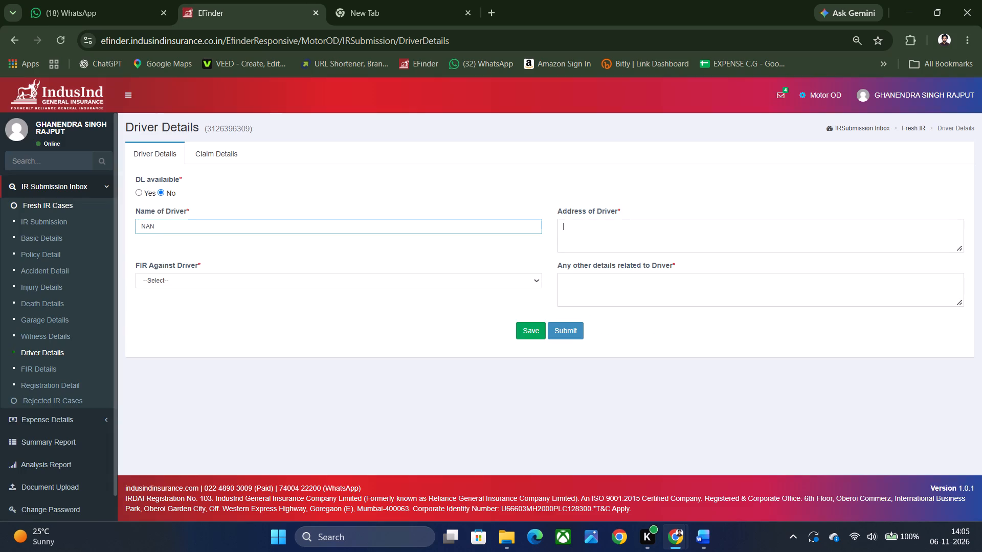
key(n)
key(ctrl+z)
key(ctrl+z)
text(NA)
key(Tab)
text(NAN)
key(BackSpace)
Set FIR Against Driver to No, enter NA for any other driver details, and submit the Driver Details.
key(Tab)
key(n)
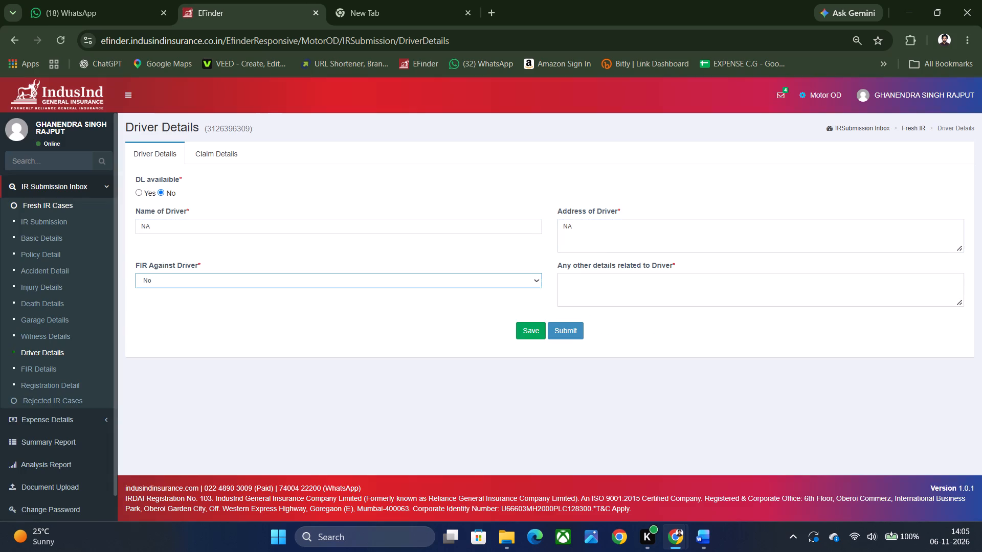
key(Tab)
text(NA)
click(574, 336)
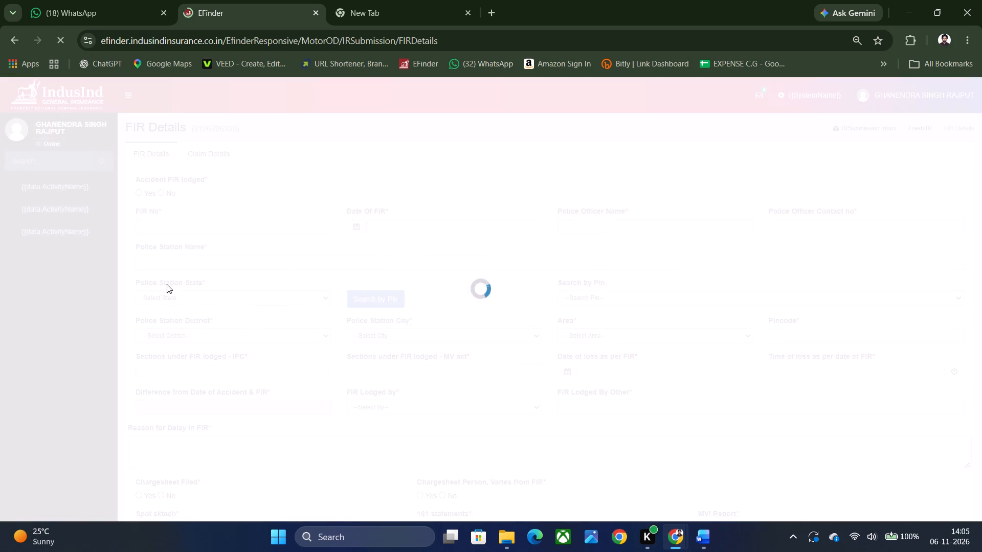
Answer No to Accident FIR lodged, enter NA as the remark, and submit the FIR Details.
click(157, 191)
double_click(159, 191)
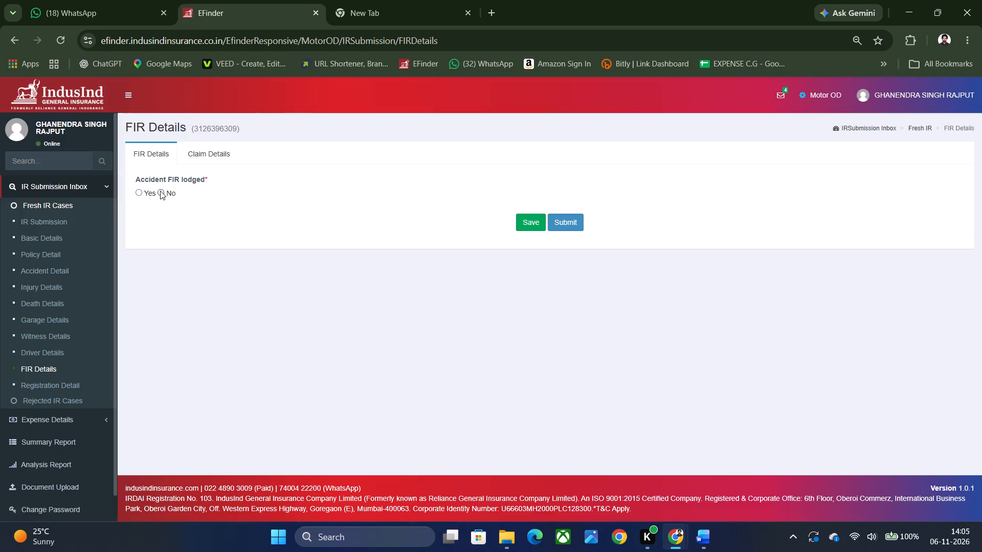
click(222, 225)
text(BA)
key(BackSpace)
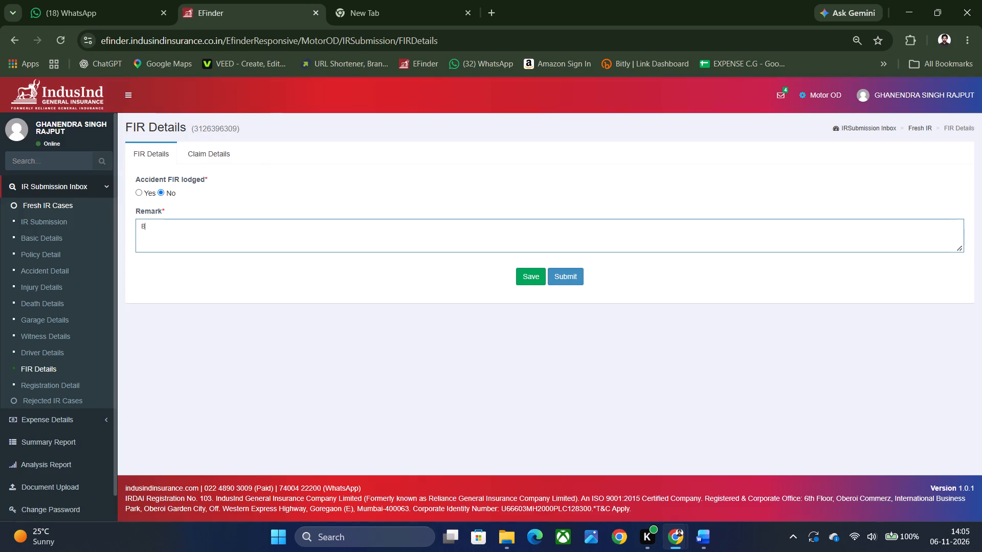
key(BackSpace)
text(NA)
click(585, 282)
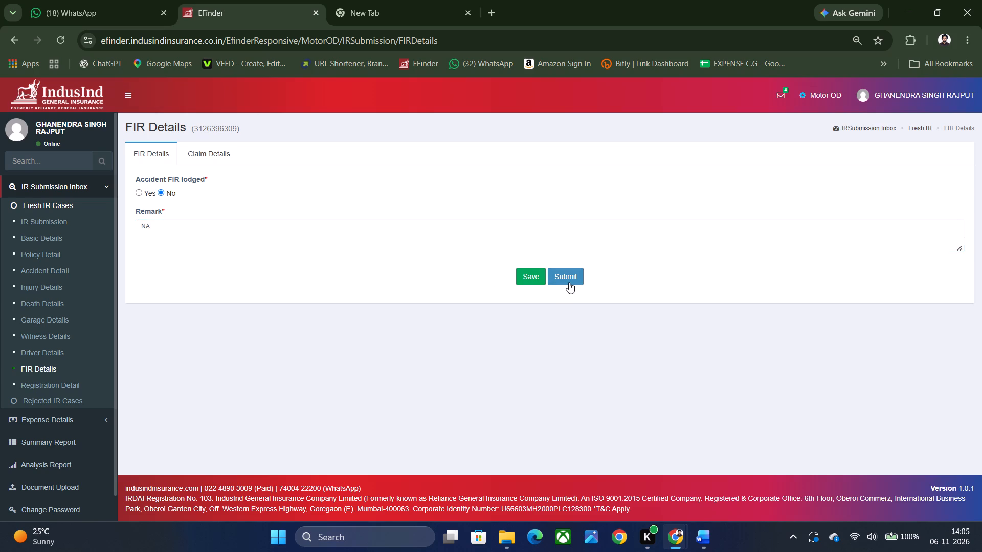
click(566, 282)
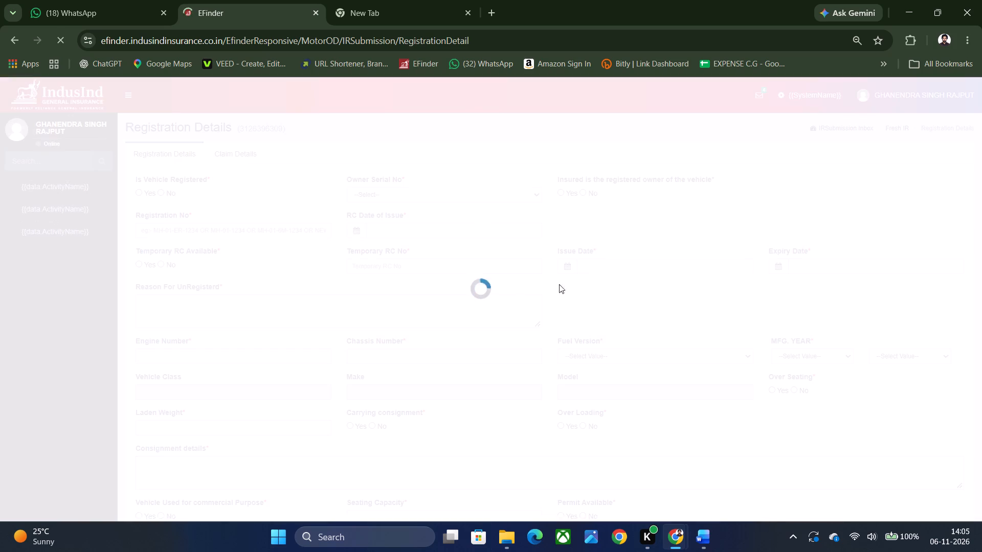
In Registration Details, mark the vehicle as registered, set Owner Serial No to First, and answer Yes to the insured being the registered owner.
click(160, 193)
key(Tab)
click(380, 195)
click(354, 217)
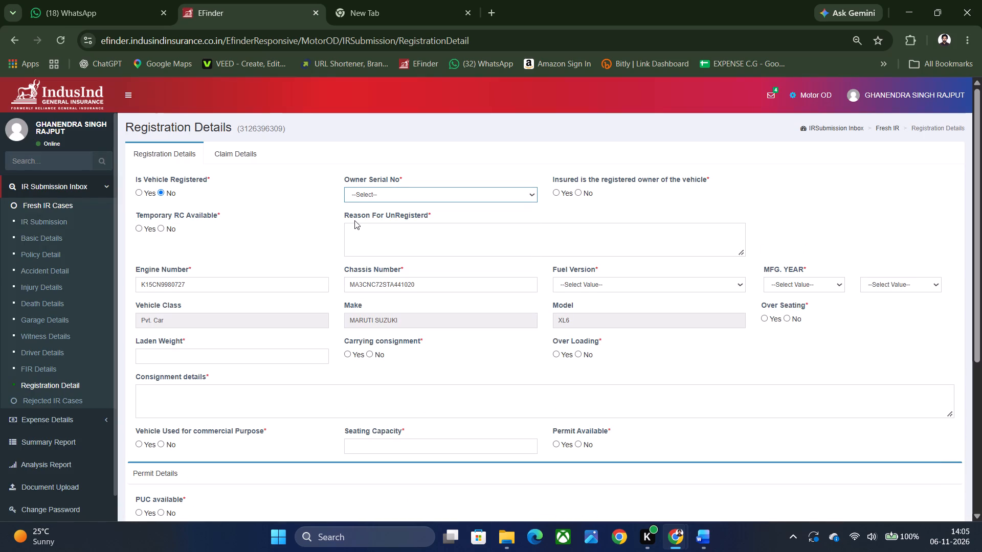
click(371, 192)
click(369, 233)
click(139, 190)
key(Tab)
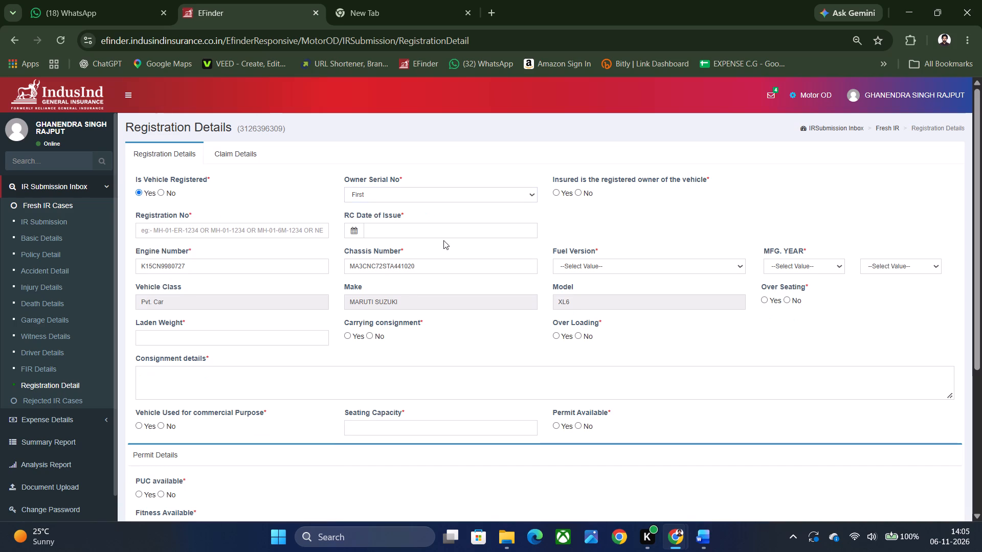
click(559, 191)
key(Tab)
Copy the vehicle number from the Word report's Insured Details table into the Registration No field of the Chrome form.
click(234, 229)
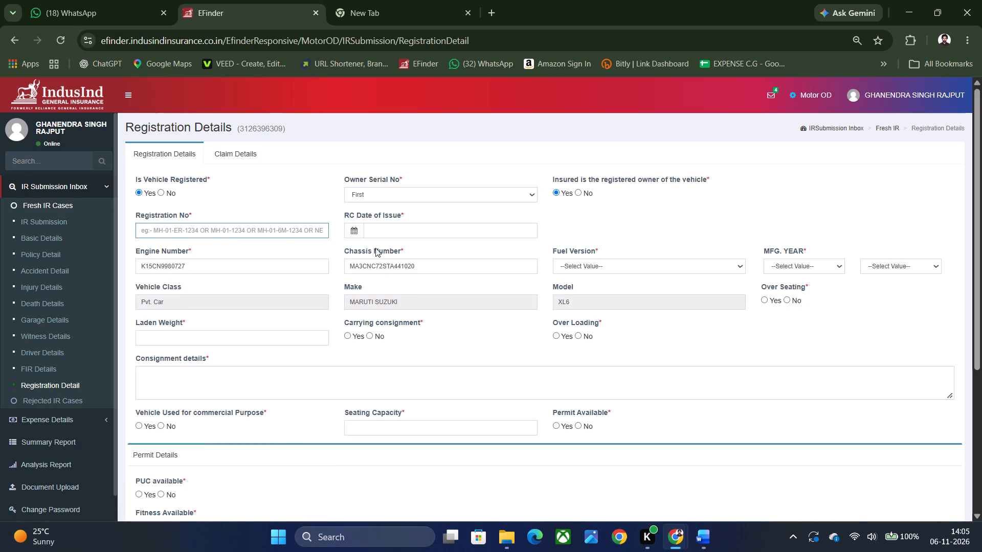
key(alt+Tab)
scroll(406, 288, up, 6)
click(330, 314)
click(344, 368)
click(319, 388)
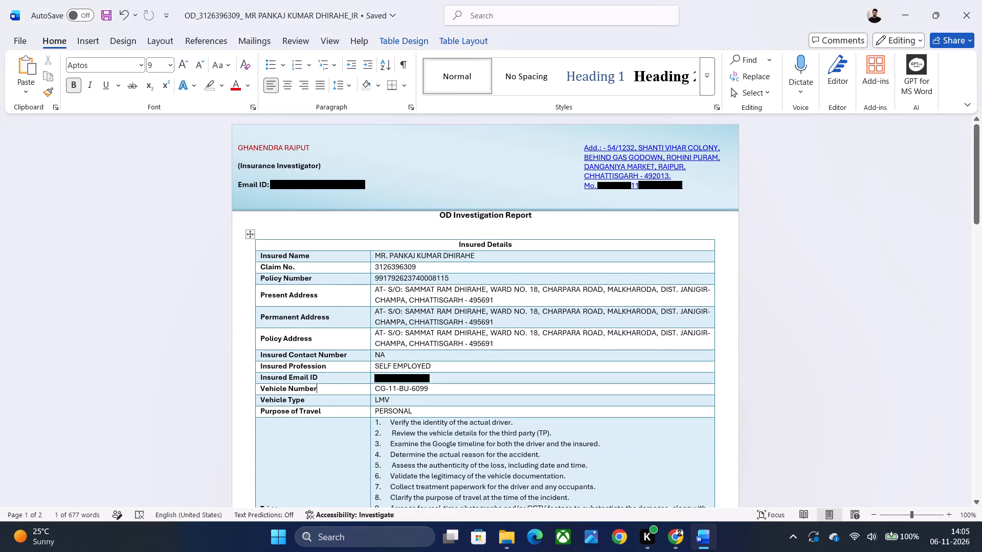
key(Tab)
key(ctrl+c)
key(alt+Tab)
key(ctrl+v)
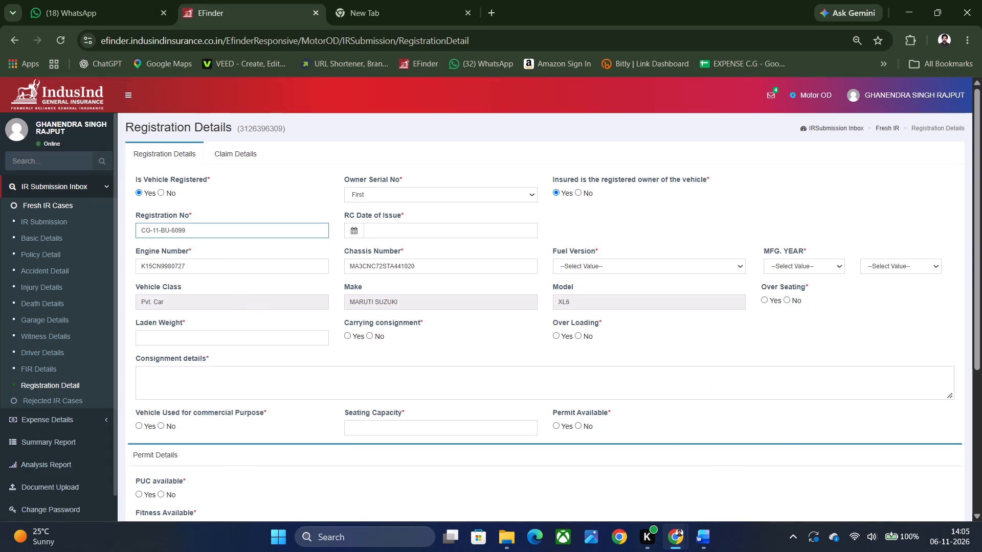
Open the RC Date of Issue calendar and look for the vehicle's registration information in the Word report and other open windows.
click(373, 224)
key(alt+Tab)
key(alt+Tab)
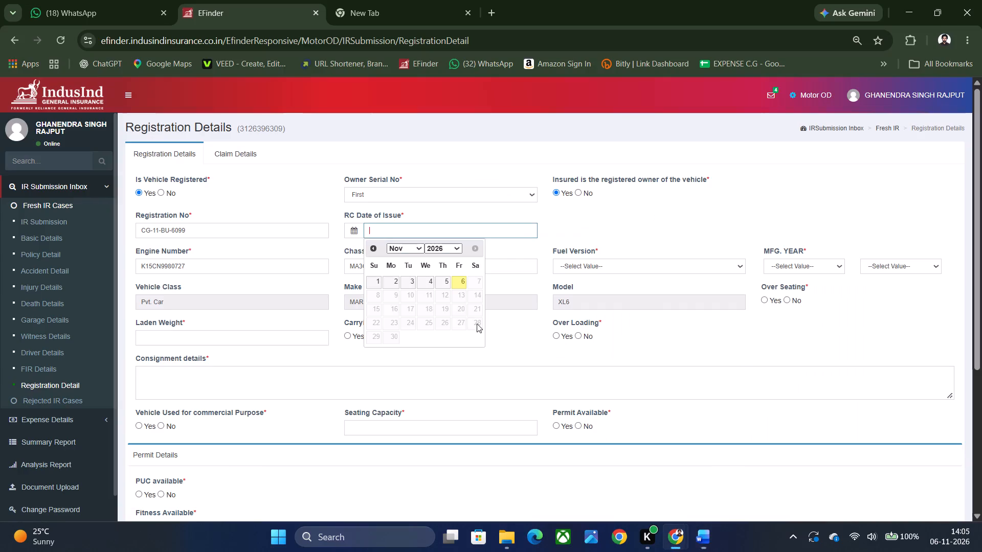
key(alt+Tab)
key(alt+Tab)
scroll(412, 301, down, 2)
key(alt+Tab)
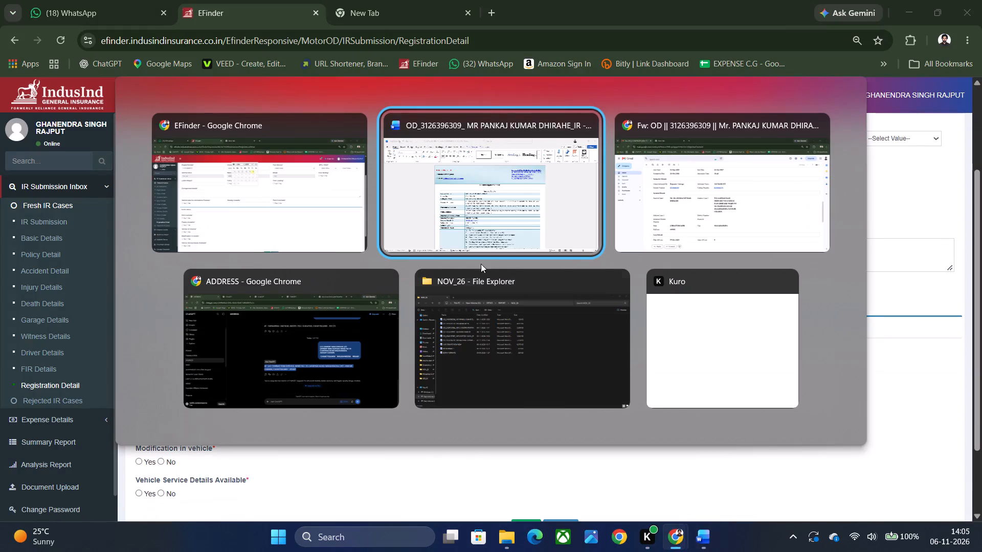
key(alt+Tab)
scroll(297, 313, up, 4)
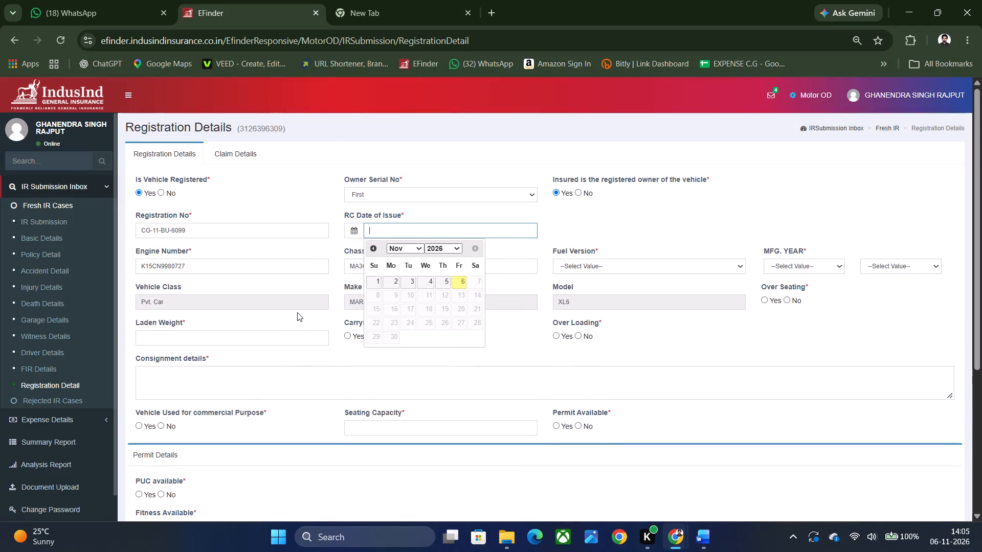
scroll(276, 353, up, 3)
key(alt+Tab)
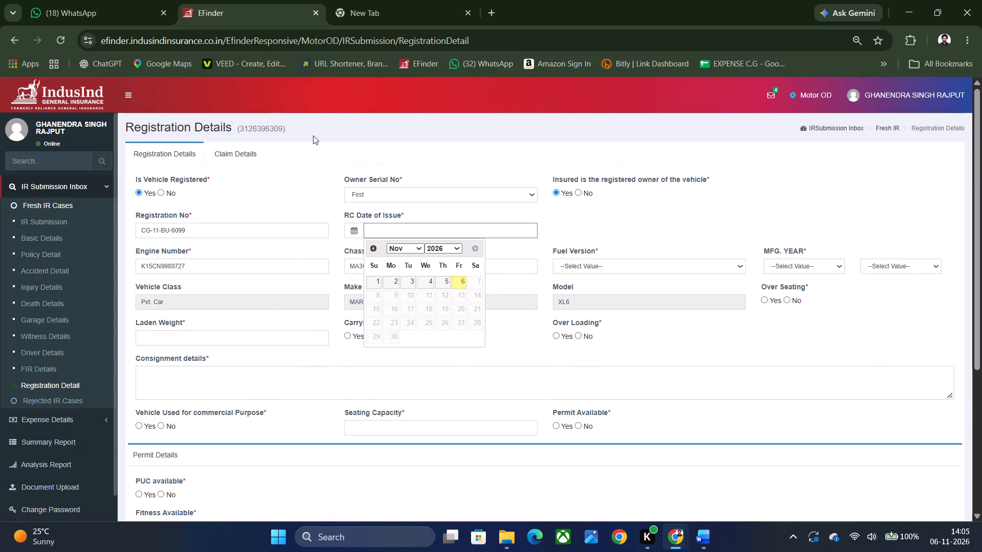
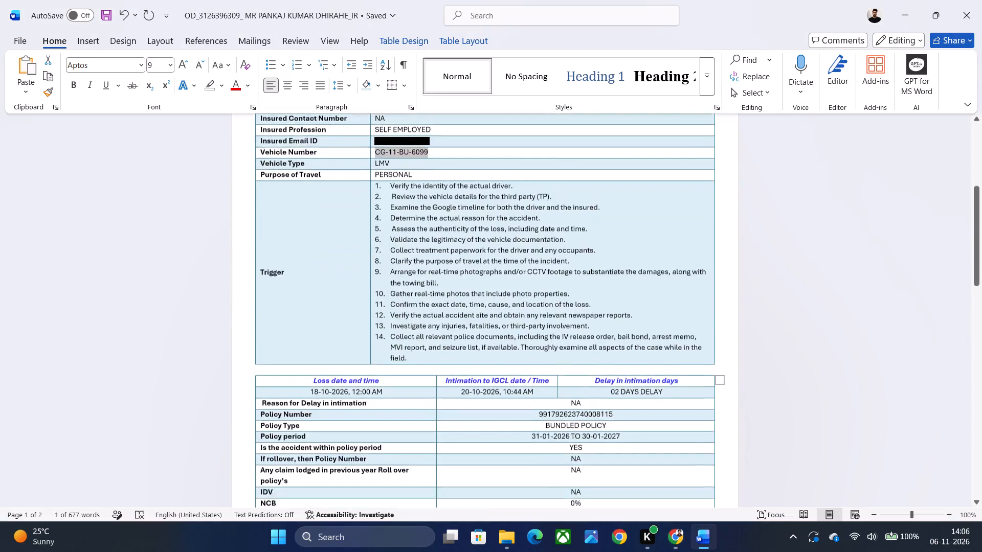
Check the policy period in the Word report and set the RC Date of Issue in the Chrome form to 31-Jan-2026.
scroll(494, 365, down, 3)
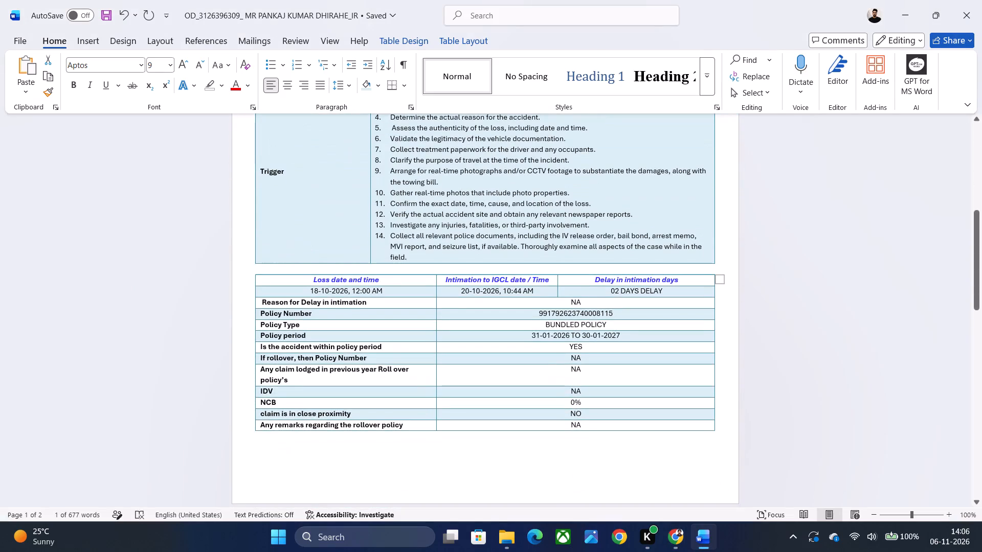
scroll(474, 336, down, 7)
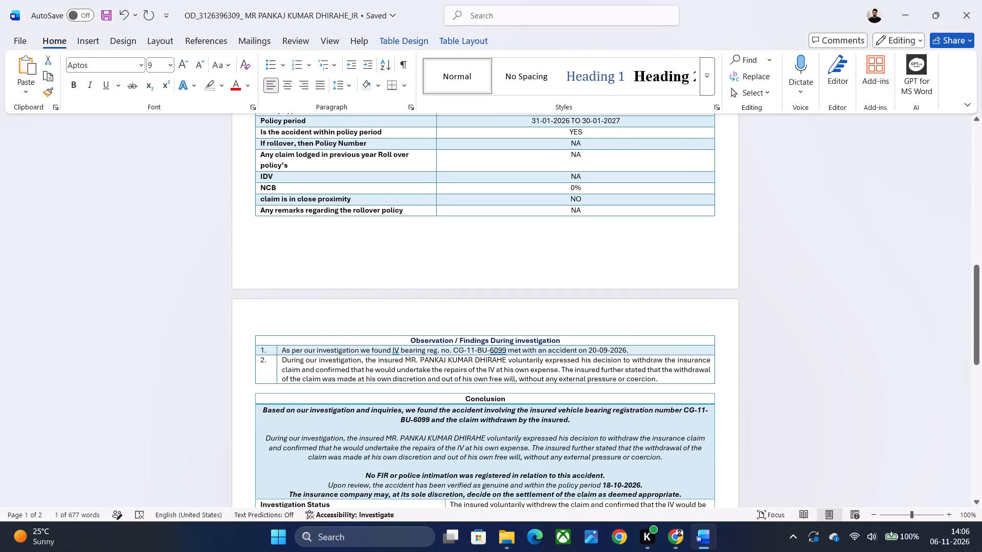
scroll(454, 405, up, 7)
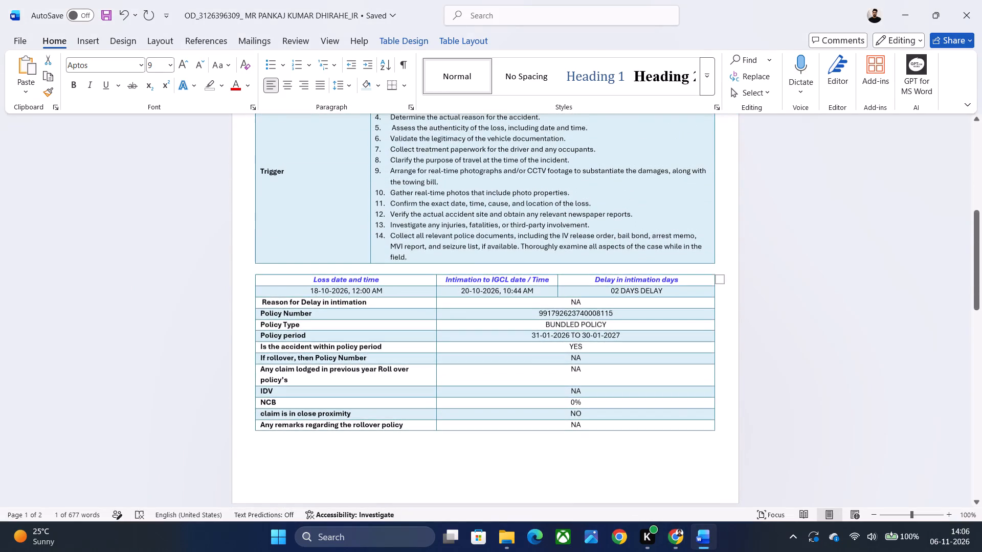
click(413, 369)
key(alt+Tab)
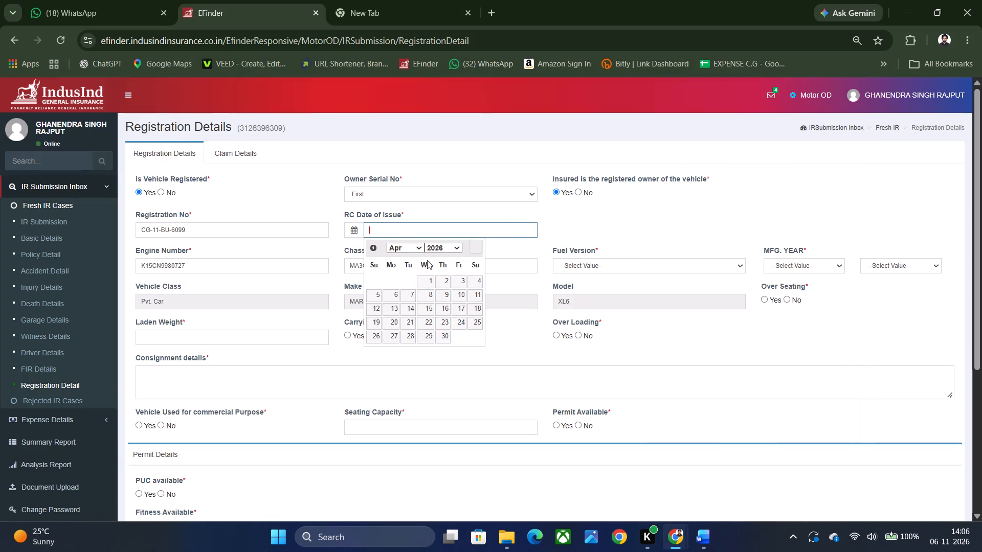
click(402, 251)
click(412, 266)
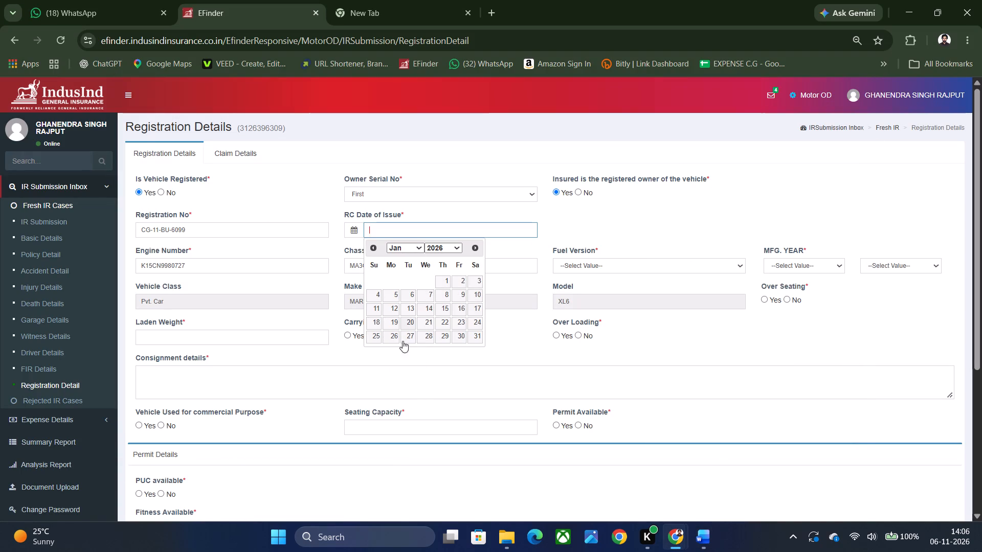
click(477, 339)
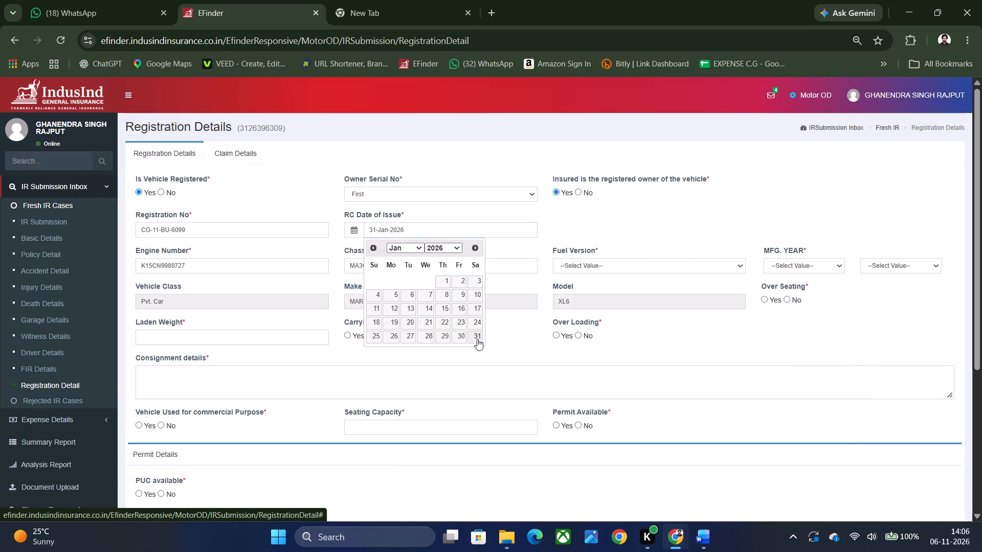
Set the vehicle's Fuel Version to Petrol and its manufacturing month and year to January 2026.
click(613, 262)
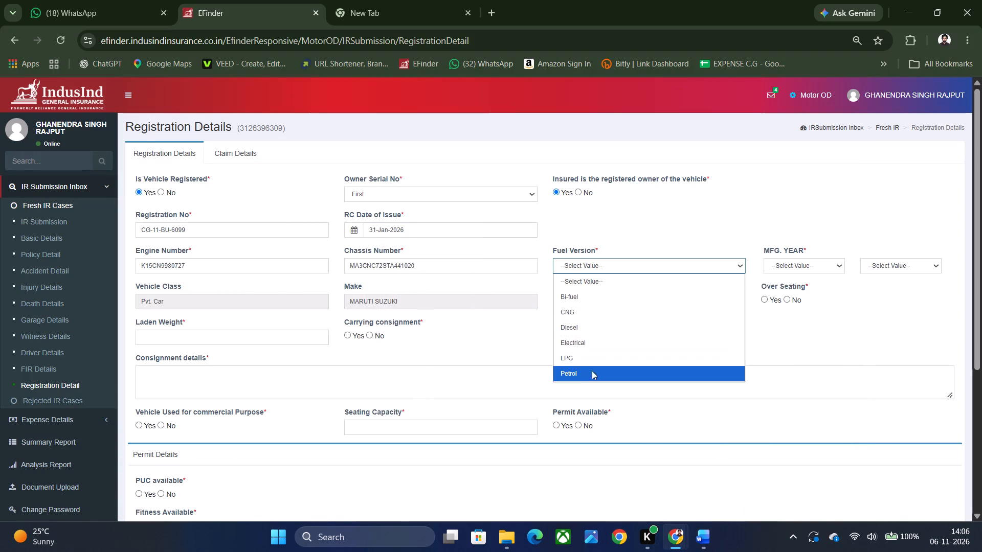
click(589, 374)
key(Tab)
click(802, 264)
key(alt+Tab)
key(alt+Tab)
click(802, 268)
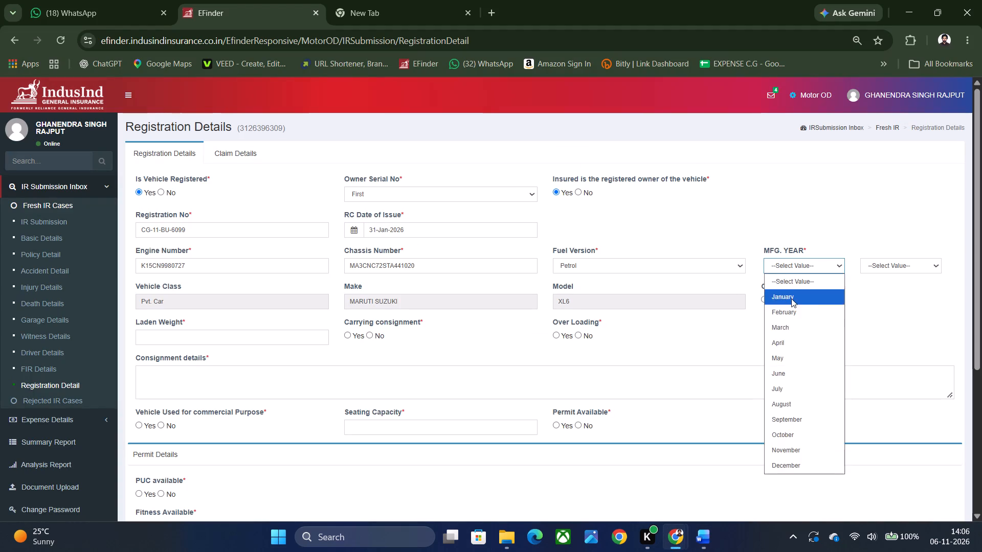
click(791, 298)
click(922, 258)
click(916, 264)
scroll(901, 273, down, 3)
click(873, 327)
Enter 1033 as the vehicle's Laden Weight.
scroll(425, 339, down, 1)
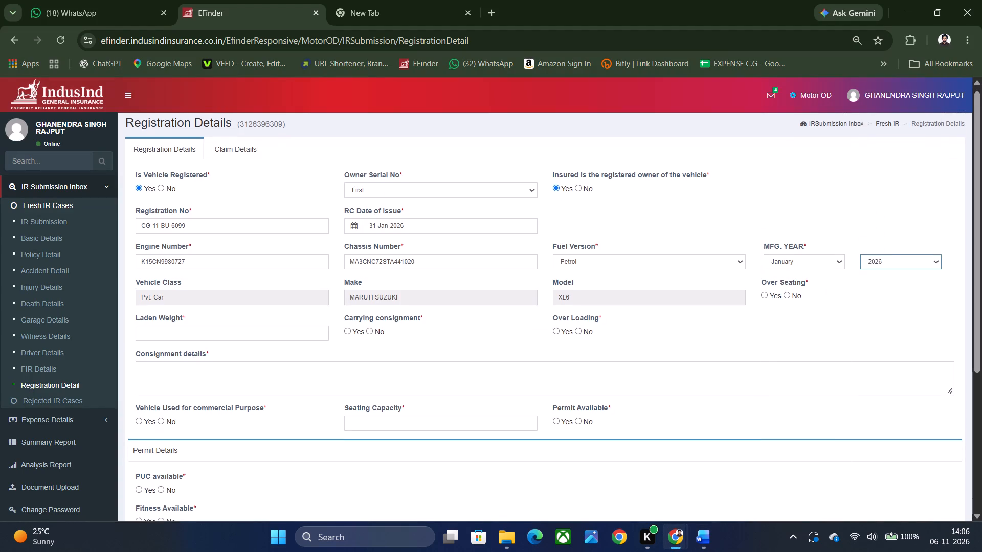
scroll(410, 347, down, 1)
click(189, 202)
text(107)
key(Tab)
click(143, 213)
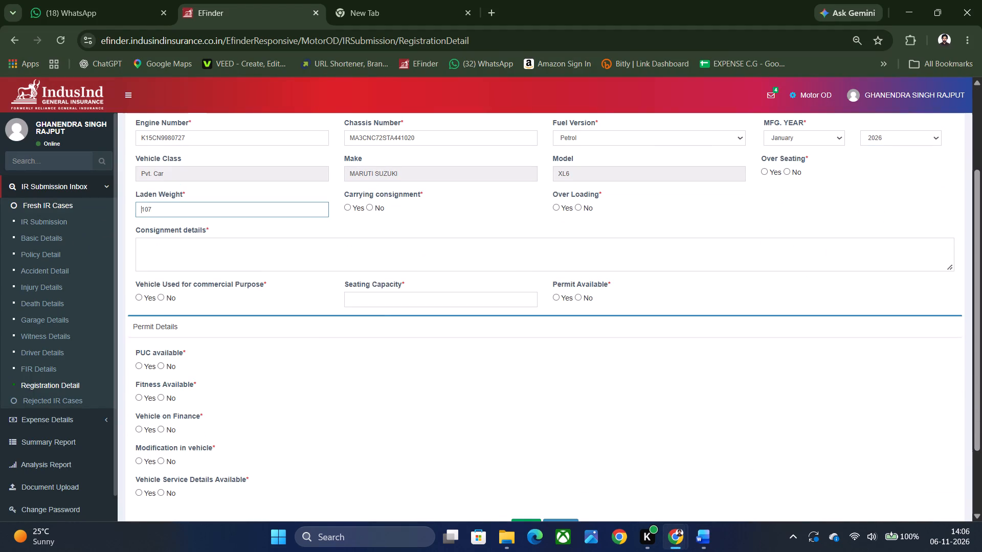
click(157, 214)
key(BackSpace)
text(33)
Answer No to both Carrying consignment and Over Loading in the Registration Details.
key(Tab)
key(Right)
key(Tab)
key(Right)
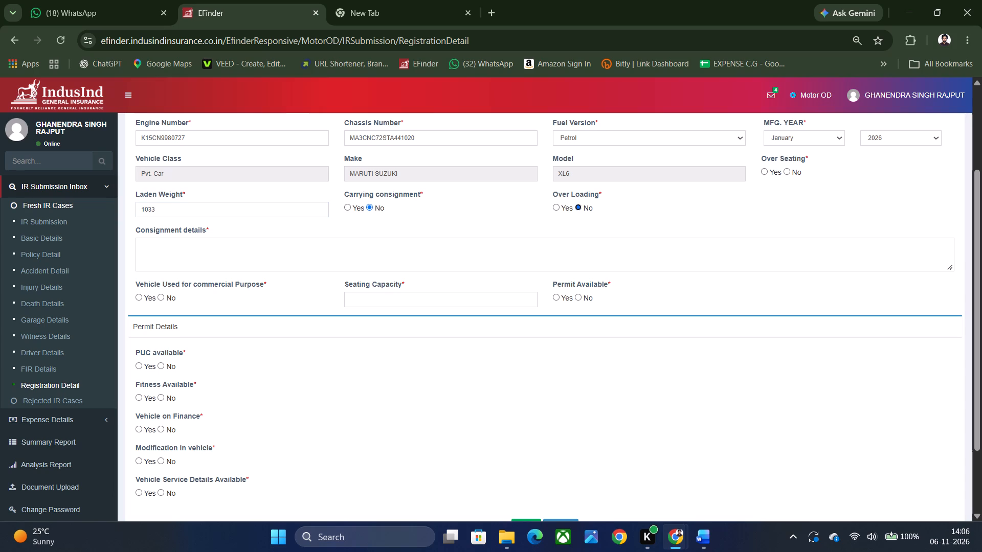
Enter NA as the Consignment details in the vehicle's Registration Details.
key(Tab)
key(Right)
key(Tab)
click(202, 257)
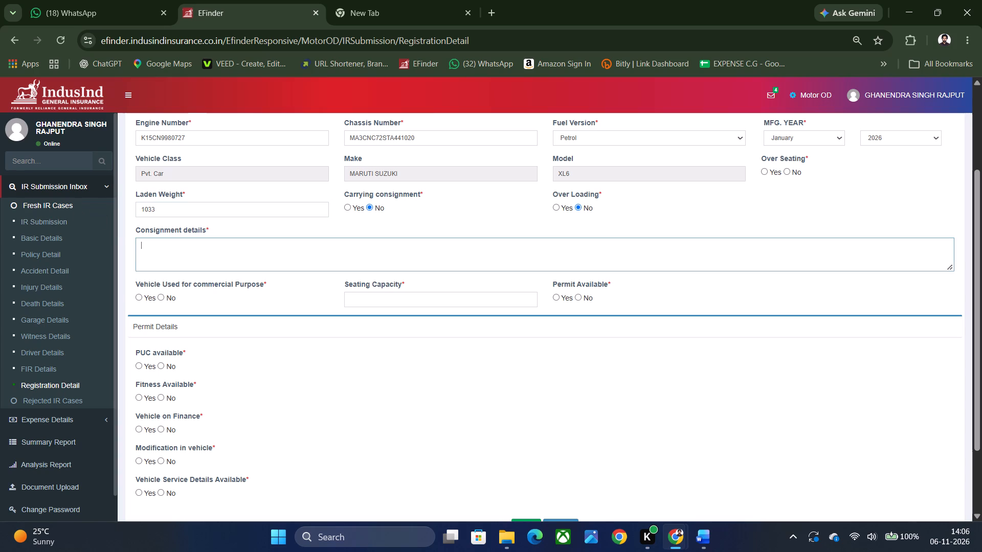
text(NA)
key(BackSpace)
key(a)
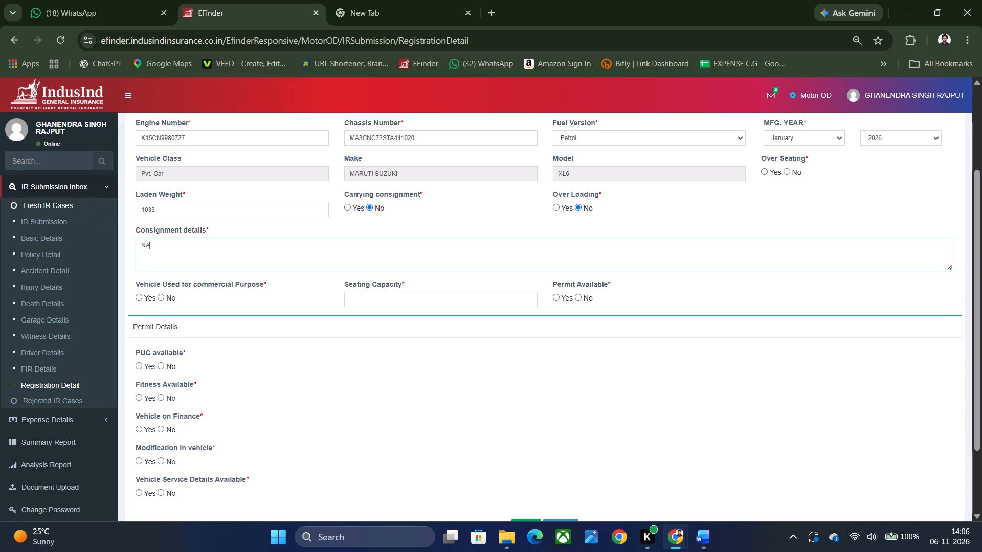
Answer No to both Over Seating and Vehicle Used for commercial Purpose in the Registration Details.
scroll(202, 257, up, 2)
click(785, 299)
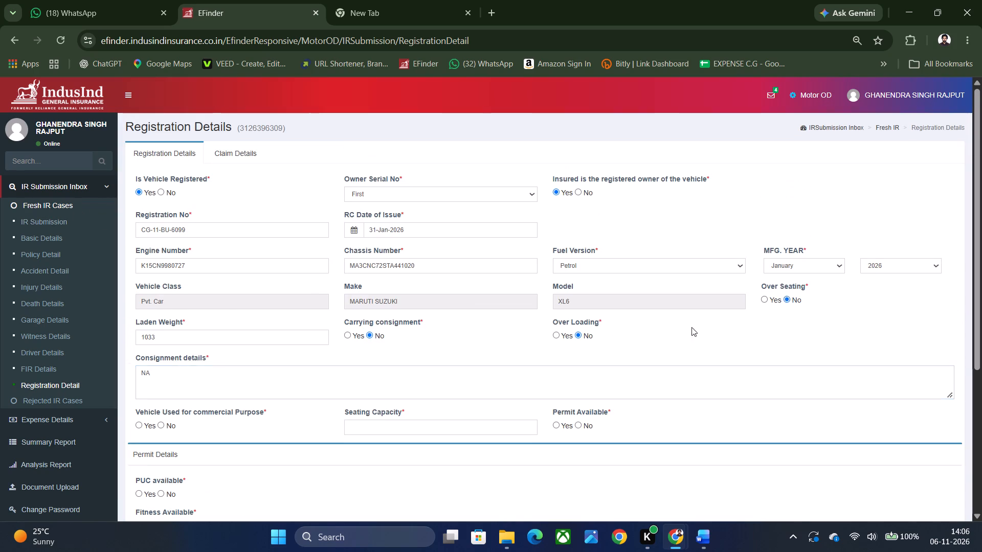
scroll(459, 363, down, 2)
click(162, 300)
Enter 05 as the vehicle's Seating Capacity.
key(Tab)
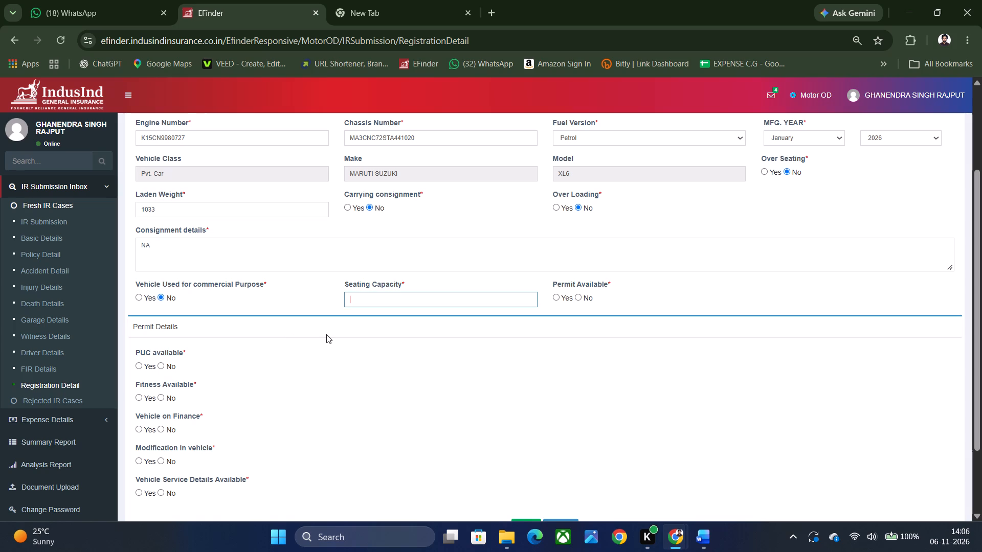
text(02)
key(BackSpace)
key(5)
Answer No to Permit Available, PUC available, Fitness Available, Modification in vehicle and Vehicle Service Details Available, leaving Vehicle on Finance unanswered.
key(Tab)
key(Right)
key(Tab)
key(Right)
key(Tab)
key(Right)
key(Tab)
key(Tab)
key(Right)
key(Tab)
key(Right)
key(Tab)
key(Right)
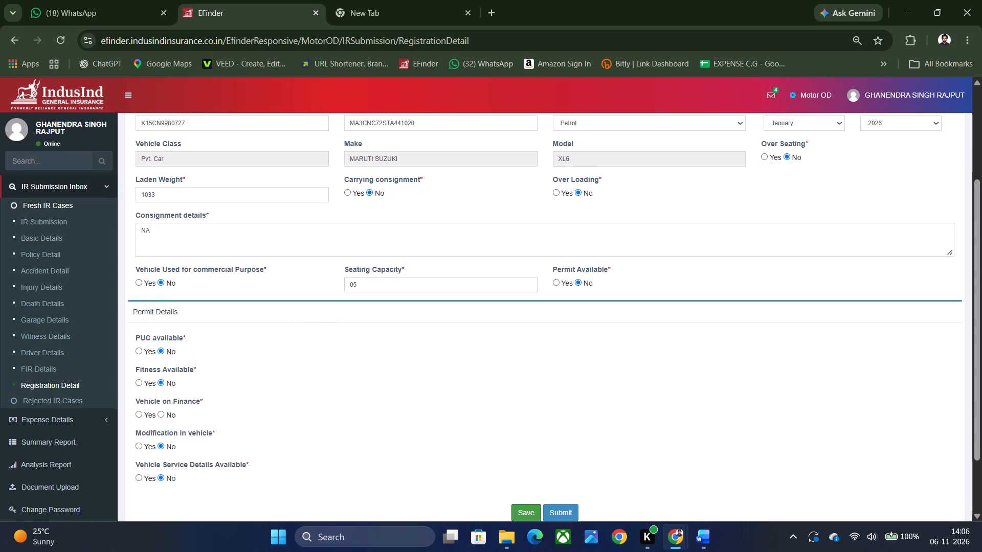
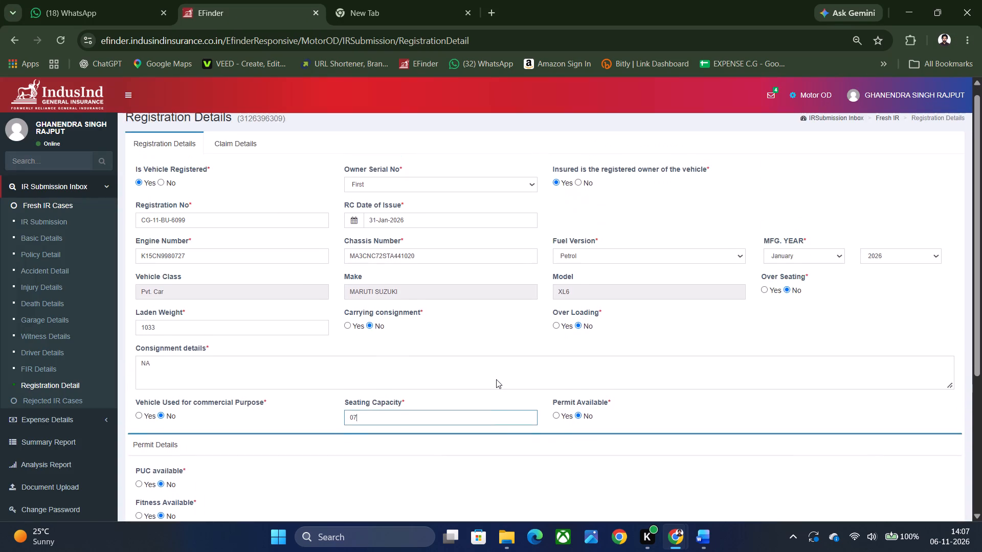
Check the completed Registration Details and Permit Details, and save them to proceed to the claim's IR Submission page.
scroll(496, 379, down, 5)
scroll(496, 379, up, 2)
scroll(496, 379, down, 4)
click(562, 436)
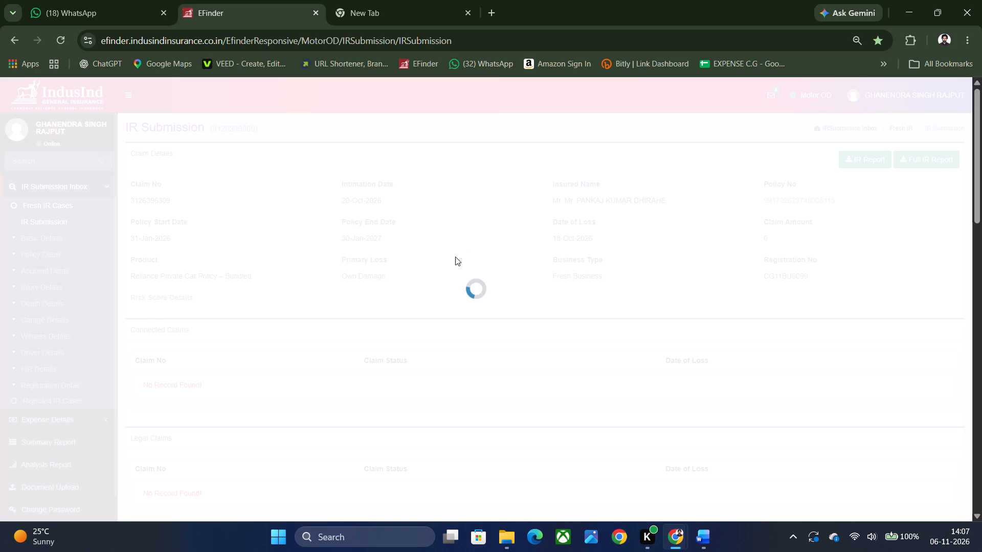
Look through the claim's IR Submission page below the Claim Details.
scroll(205, 297, down, 3)
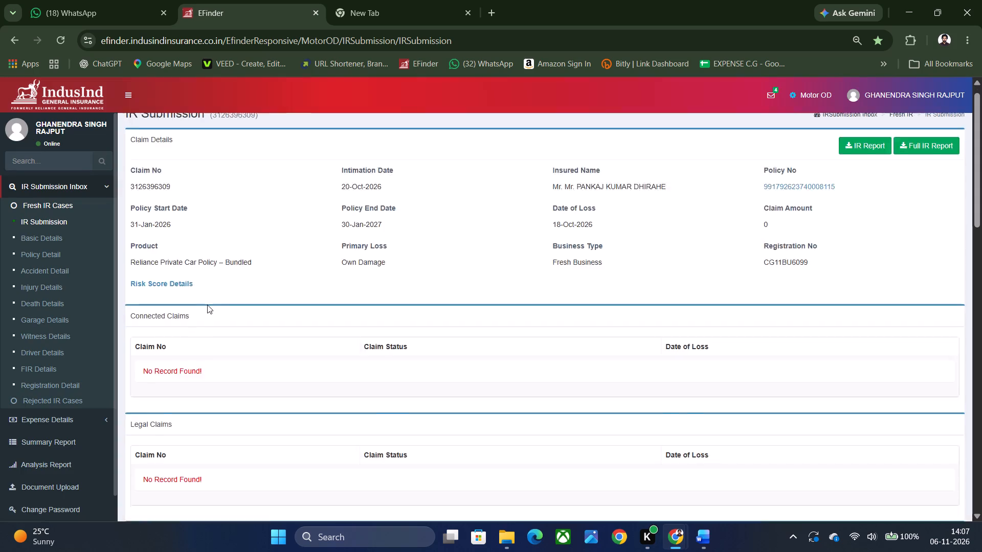
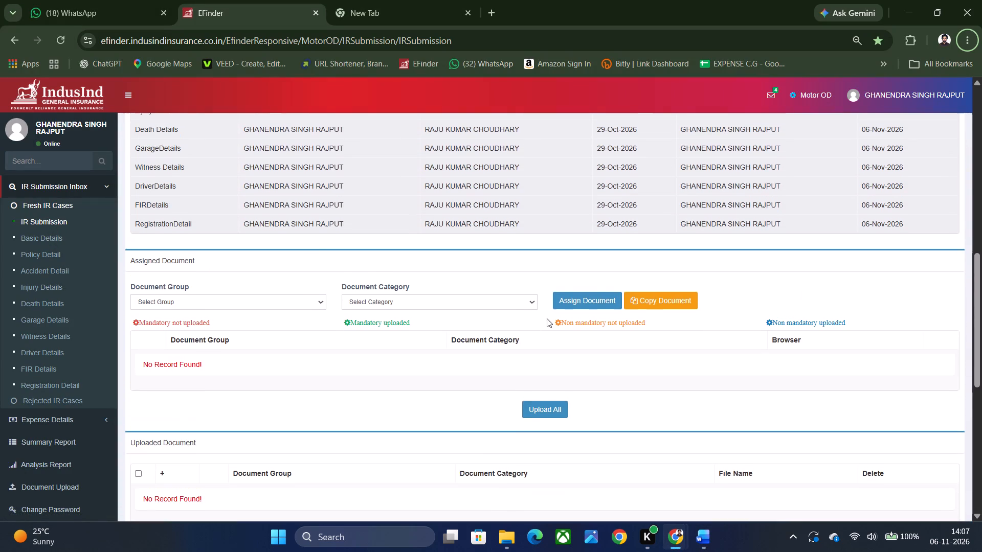
Assign the Withdrawal Letter category from the OD Documents group to the claim's document list.
scroll(547, 318, up, 2)
click(253, 327)
click(178, 358)
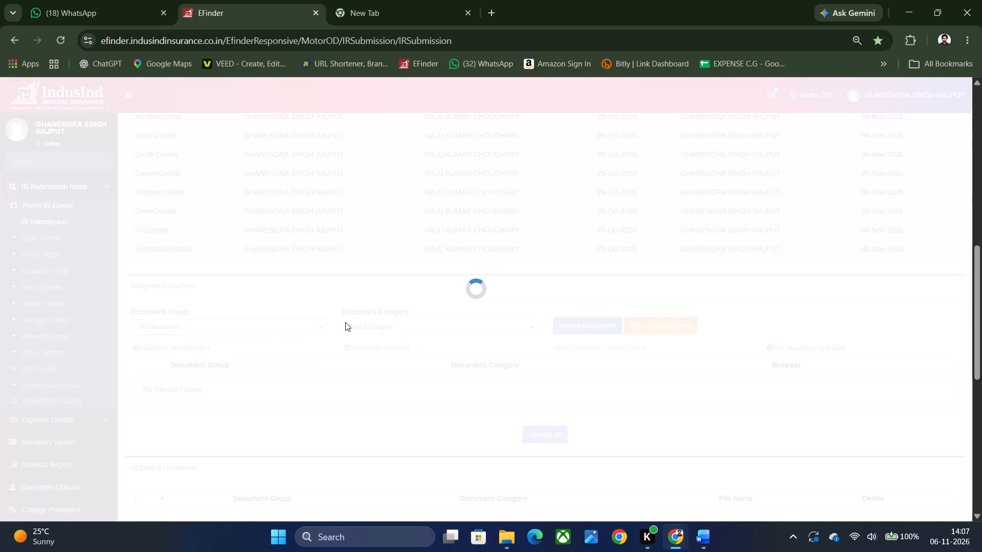
click(396, 322)
scroll(404, 297, down, 5)
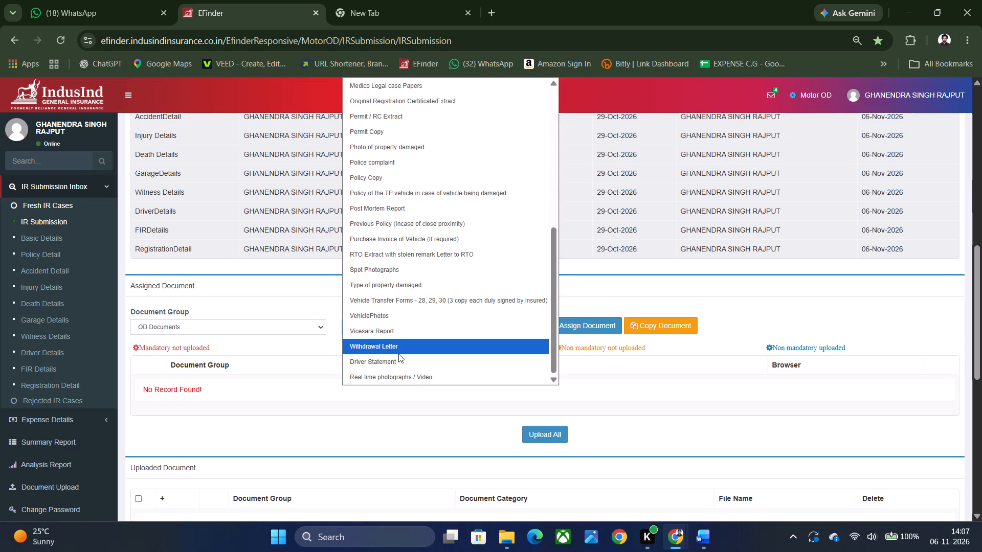
click(392, 349)
click(602, 324)
Open the Document Group choices to start assigning another document.
click(242, 326)
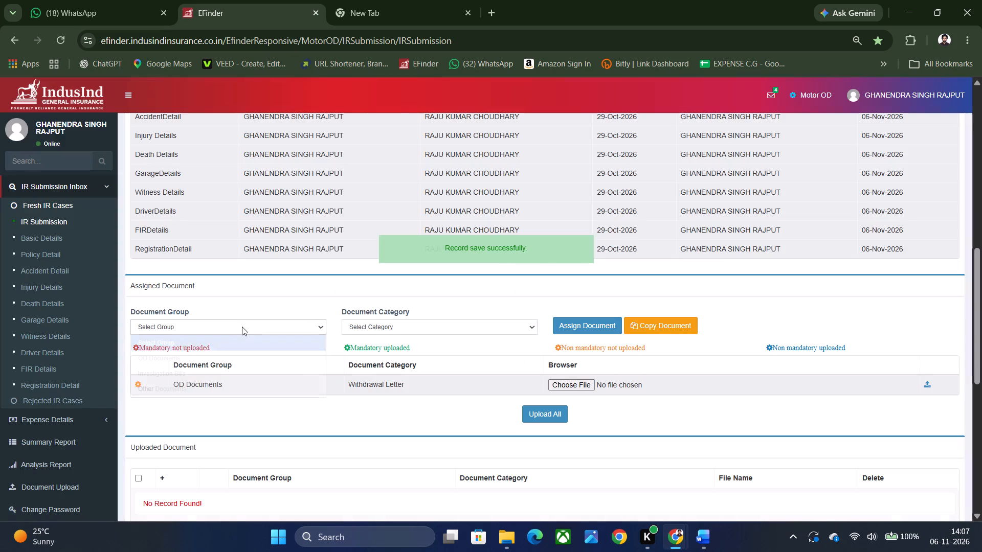
Assign an Investigation Report document from the OD Documents group to the case.
click(172, 355)
click(373, 328)
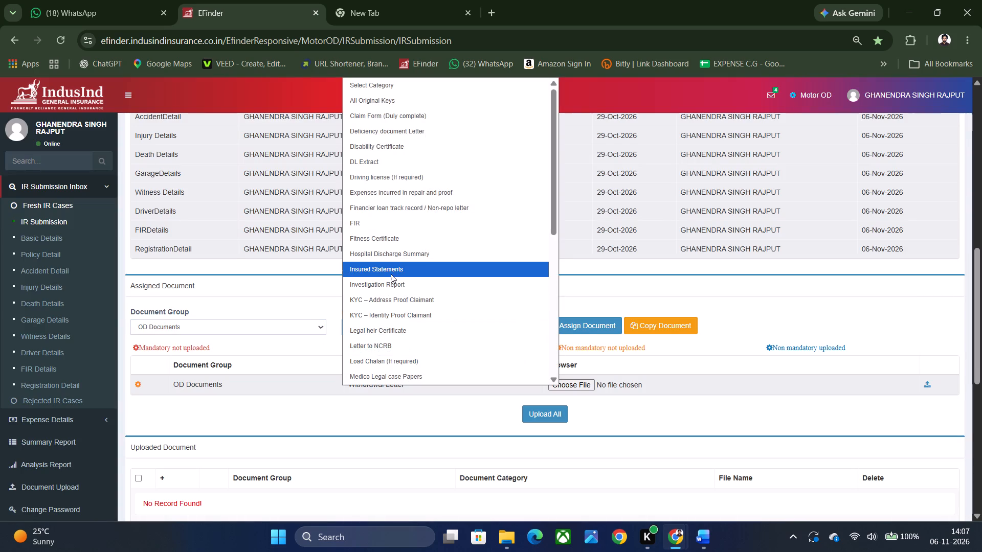
scroll(394, 262, up, 5)
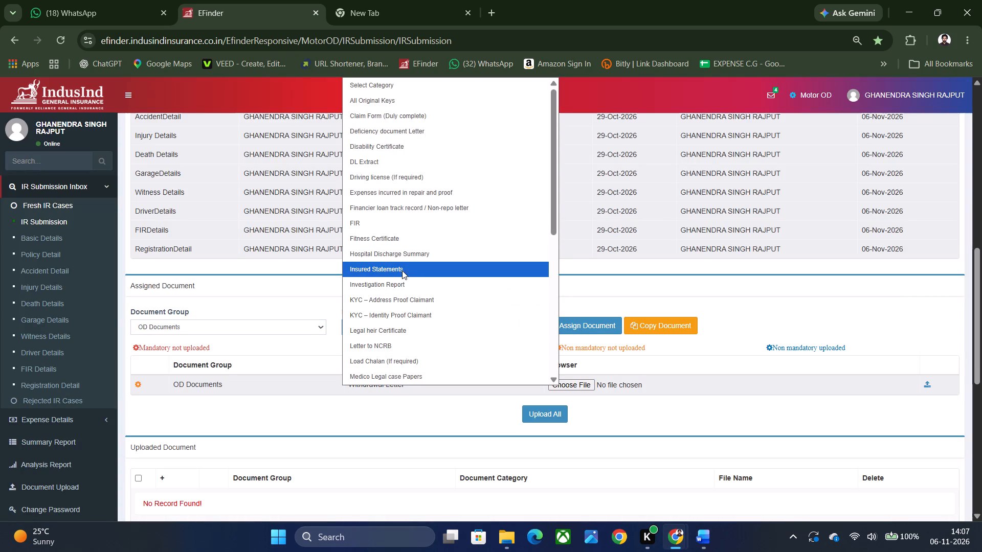
click(402, 281)
click(583, 333)
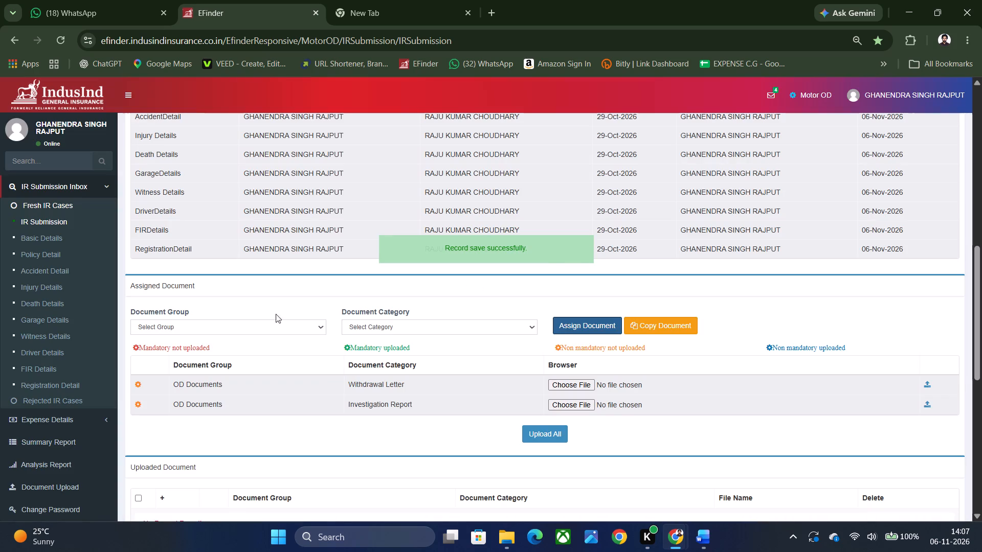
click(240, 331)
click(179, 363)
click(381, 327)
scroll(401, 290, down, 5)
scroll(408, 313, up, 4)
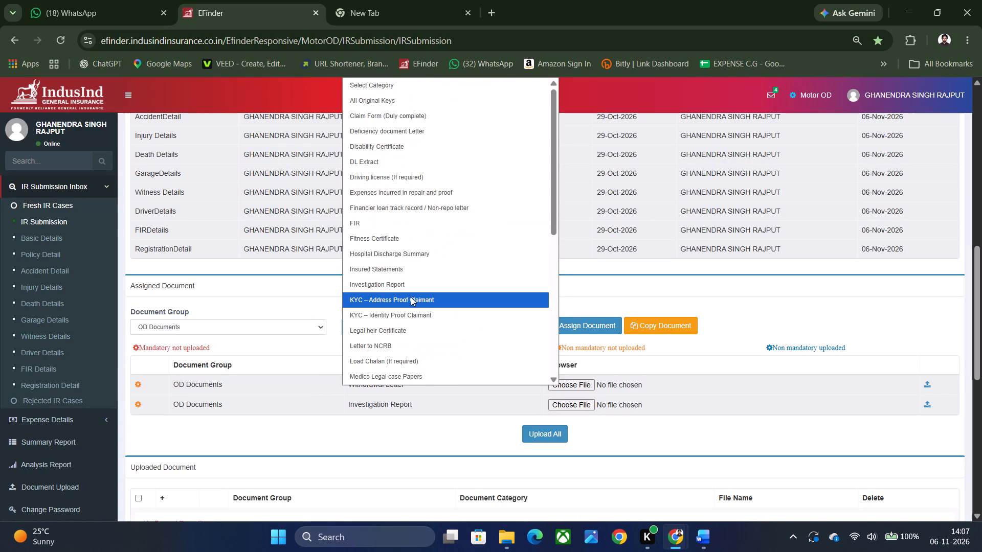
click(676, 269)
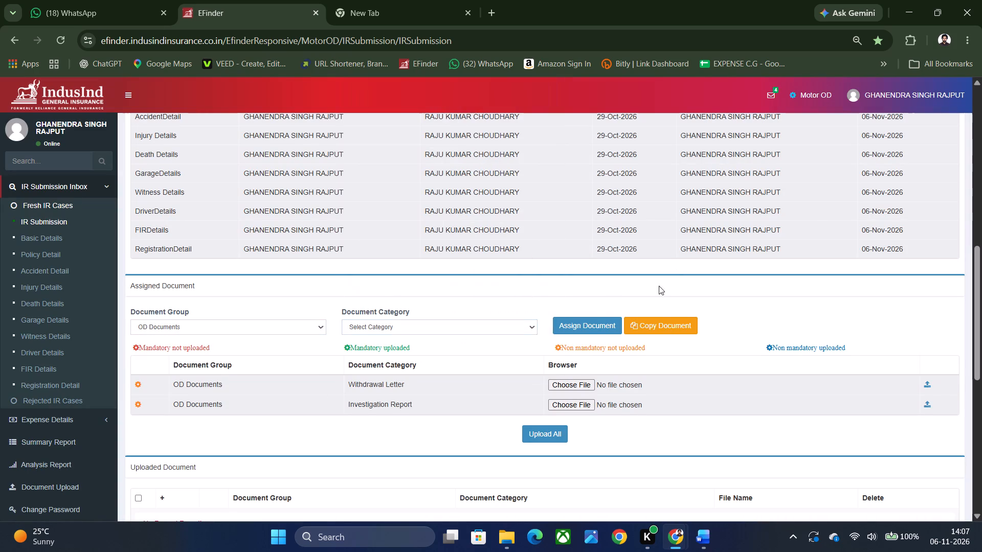
Switch to the investigation report in Word, save it, and return to the submission form in Chrome.
scroll(534, 349, down, 1)
key(alt+Tab)
key(alt+Tab)
click(570, 314)
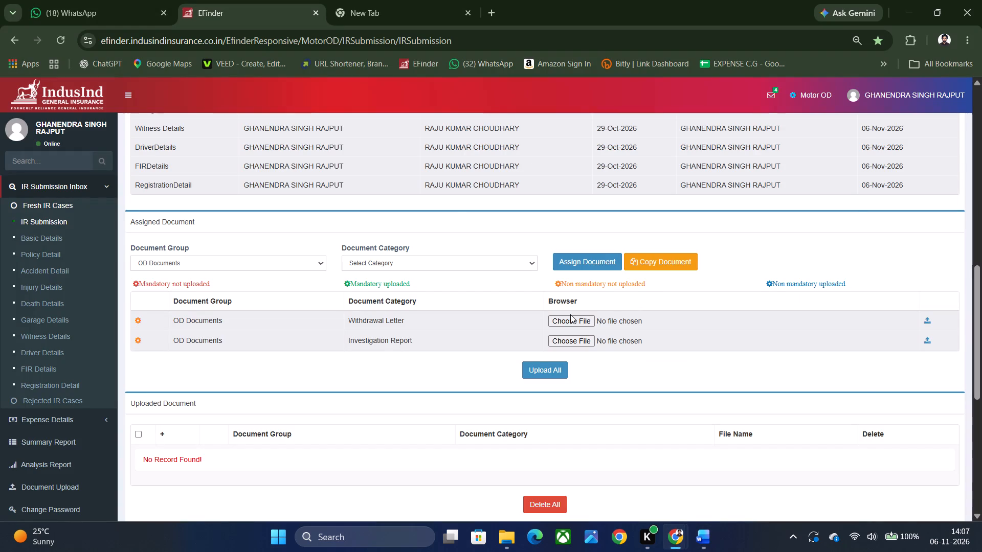
key(alt+Tab)
alt+drag(538, 218, 532, 222)
scroll(440, 287, up, 6)
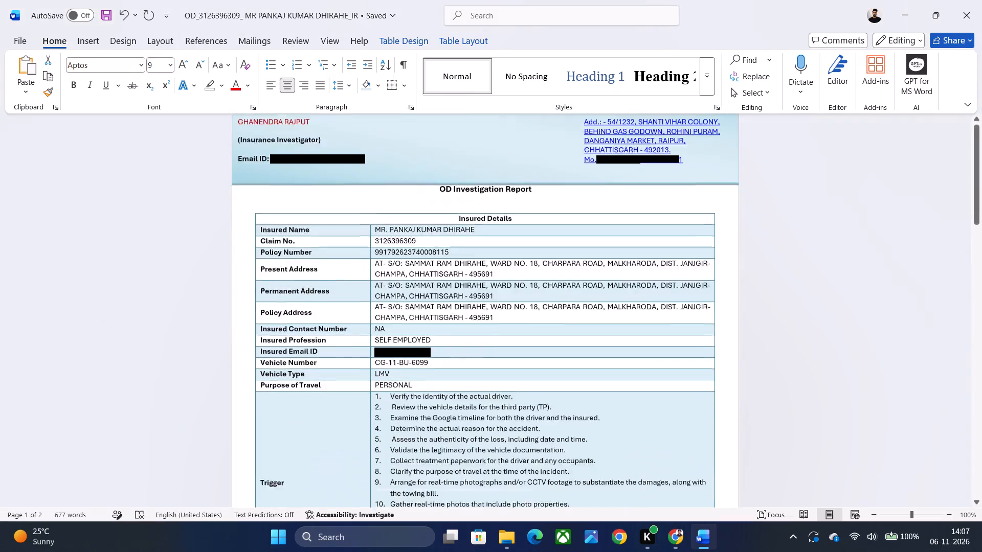
click(447, 273)
key(ctrl+s)
key(ctrl+s)
ctrl+click(435, 292)
key(alt+Tab)
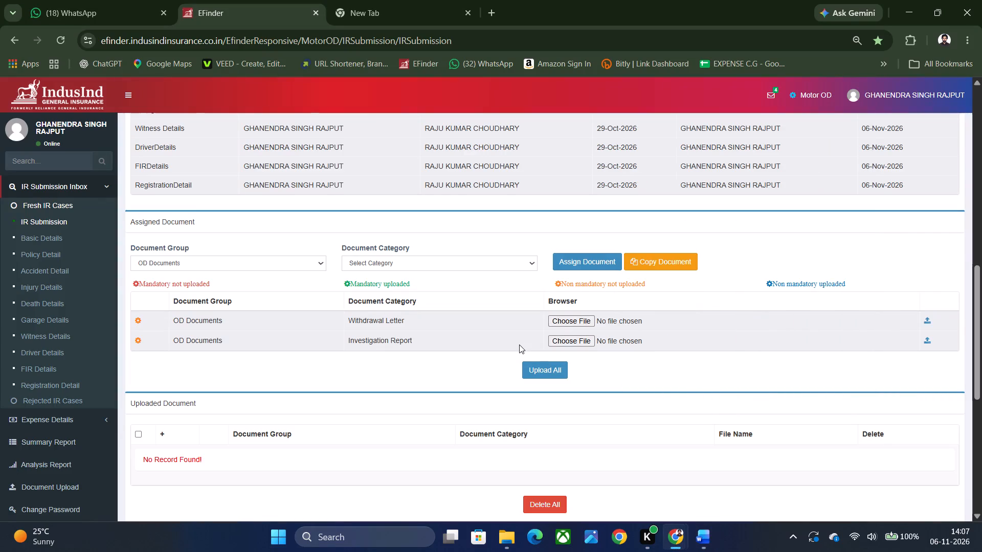
Switch to the NOV_26 folder in File Explorer.
key(alt+Tab)
key(alt+Tab)
key(alt+Tab)
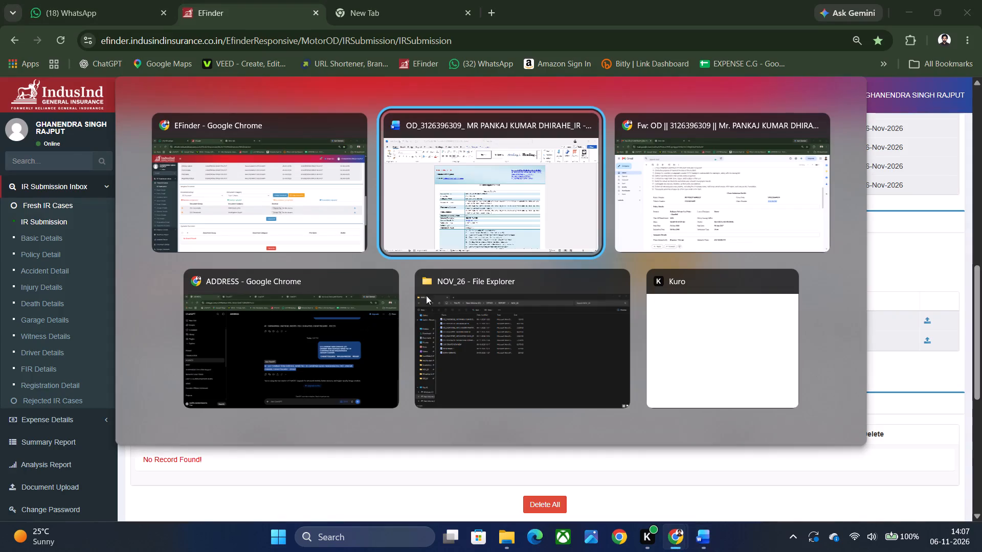
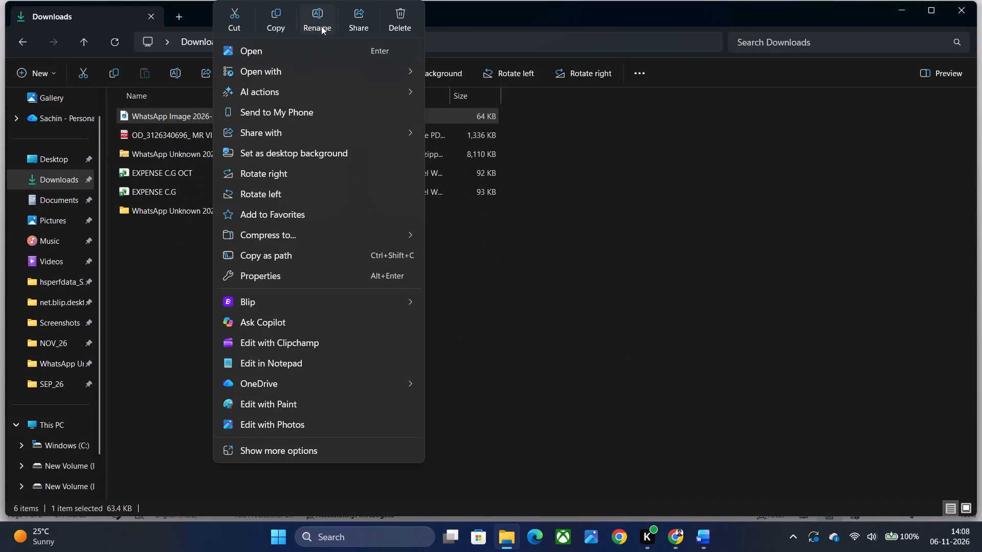
Rename the newly downloaded WhatsApp image in the Downloads folder as WITHDRAWAL LETTER.
click(320, 24)
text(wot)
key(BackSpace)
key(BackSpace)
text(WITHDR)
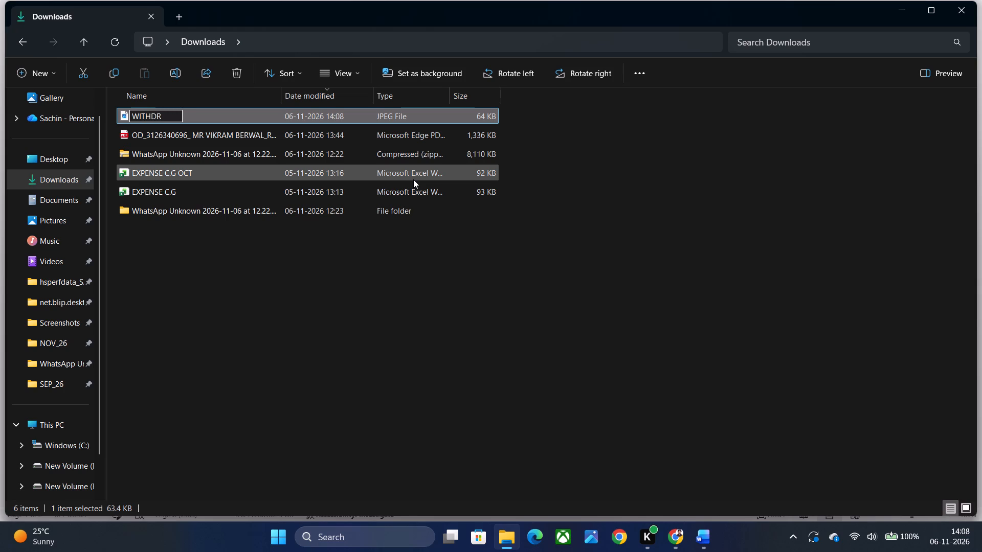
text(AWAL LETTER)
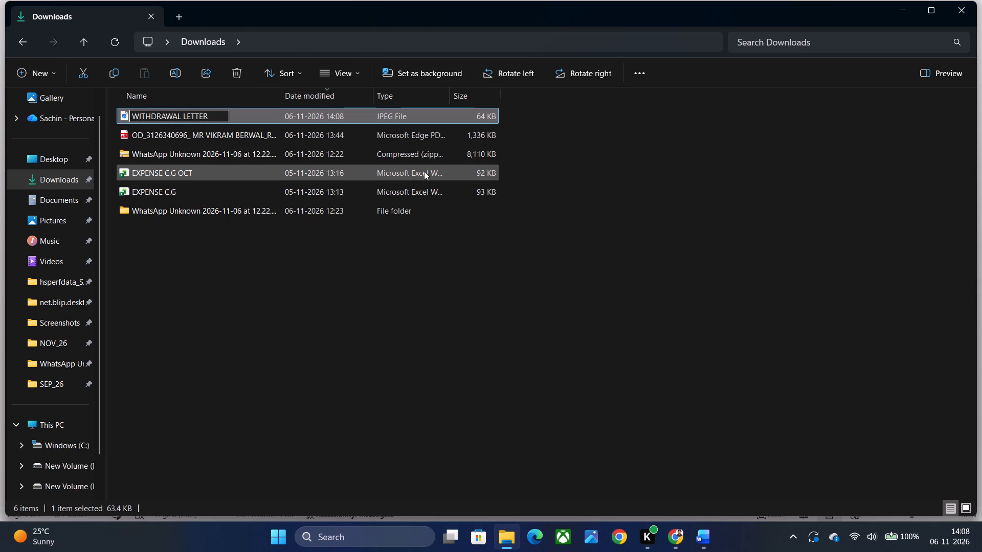
click(247, 314)
Switch to the investigation report in Word.
key(alt+Tab)
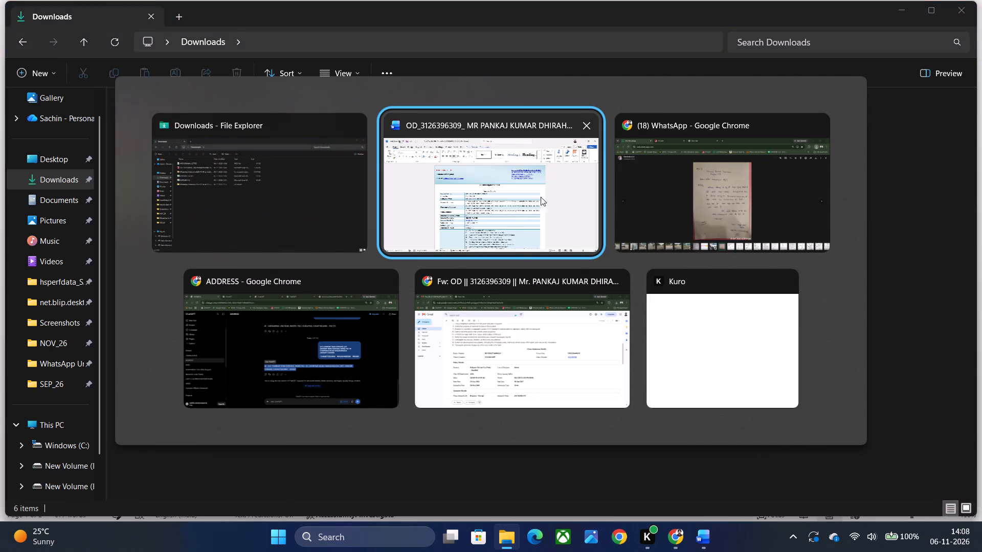
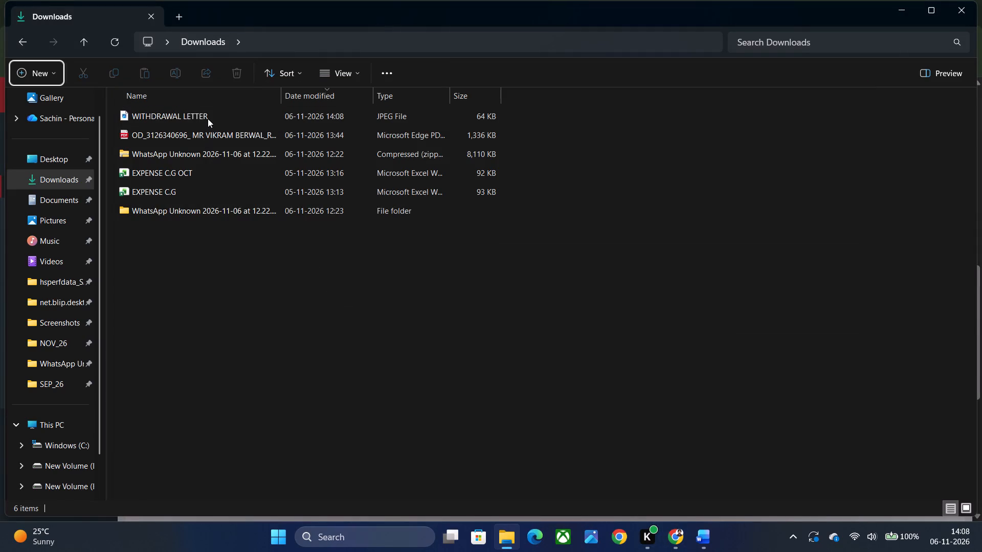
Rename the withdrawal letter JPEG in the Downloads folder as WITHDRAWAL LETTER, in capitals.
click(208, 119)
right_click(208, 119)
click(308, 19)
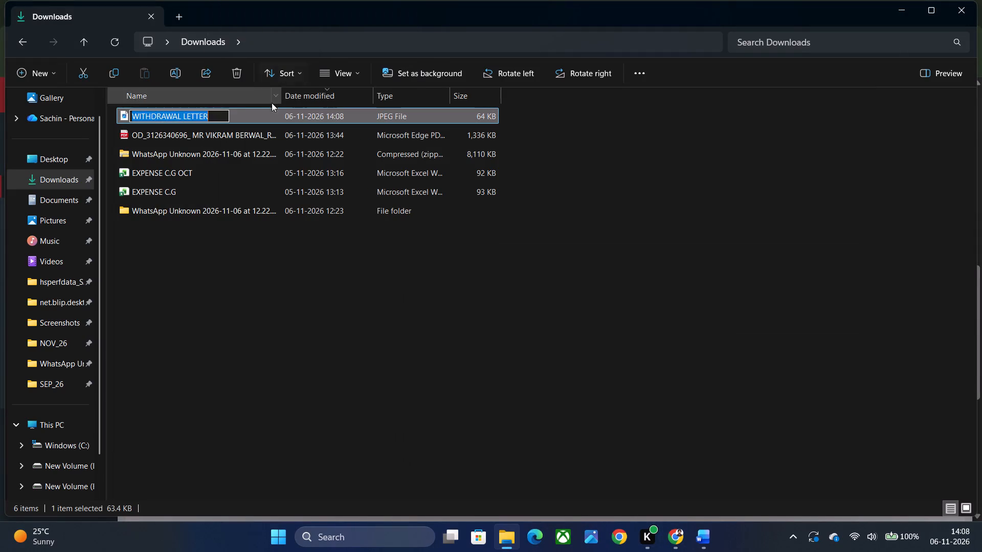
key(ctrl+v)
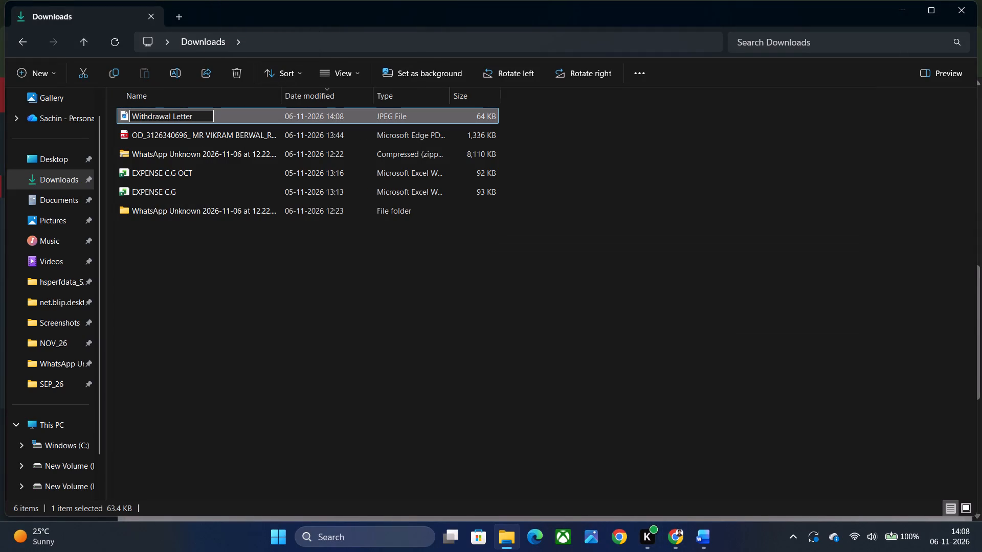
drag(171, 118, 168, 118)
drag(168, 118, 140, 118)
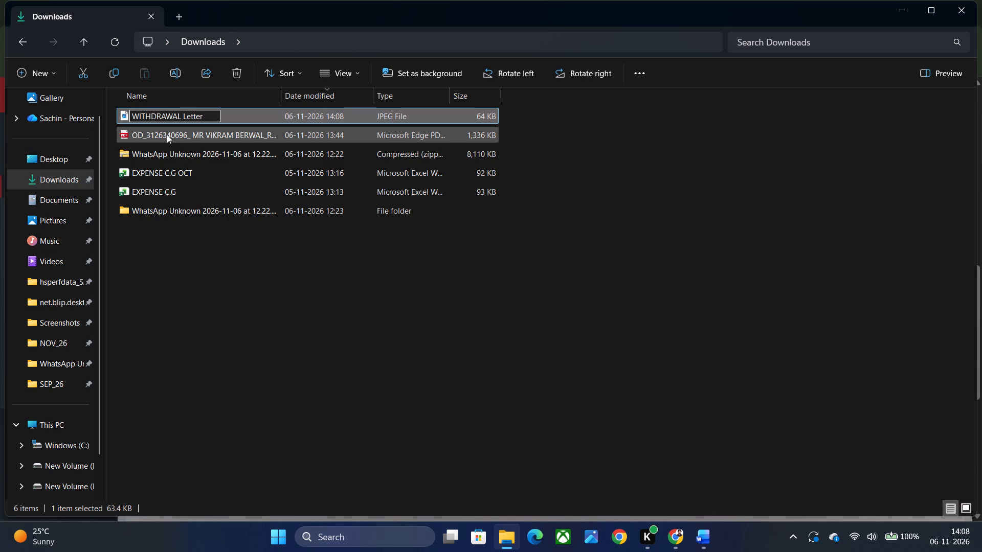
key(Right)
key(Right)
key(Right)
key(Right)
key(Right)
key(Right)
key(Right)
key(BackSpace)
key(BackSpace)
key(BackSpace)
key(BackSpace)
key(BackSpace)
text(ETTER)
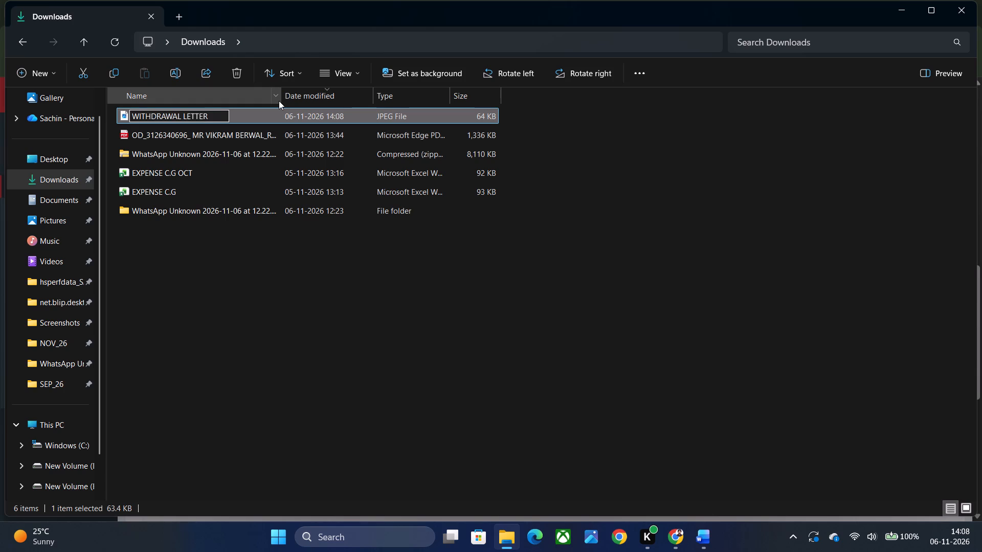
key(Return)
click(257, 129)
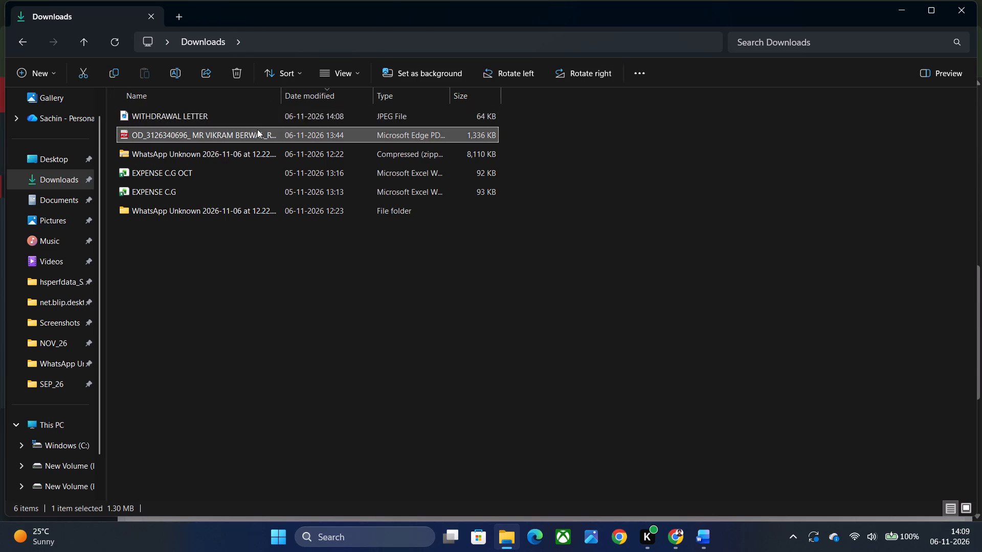
Copy the WITHDRAWAL LETTER file, switch to Chrome, and attach that file from Downloads to the assigned Withdrawal Letter document.
click(257, 117)
key(ctrl+c)
key(alt+Tab)
alt+click(551, 220)
click(589, 318)
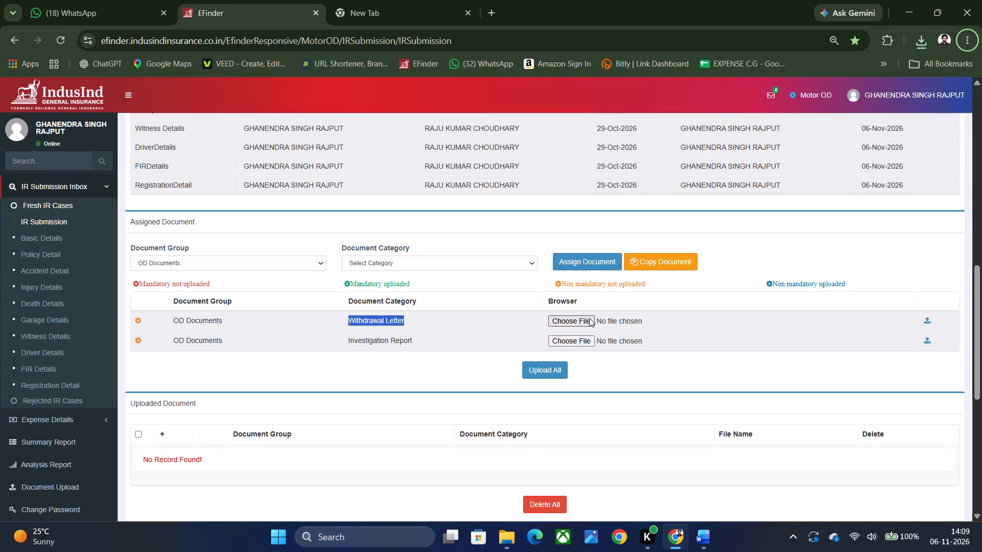
click(148, 121)
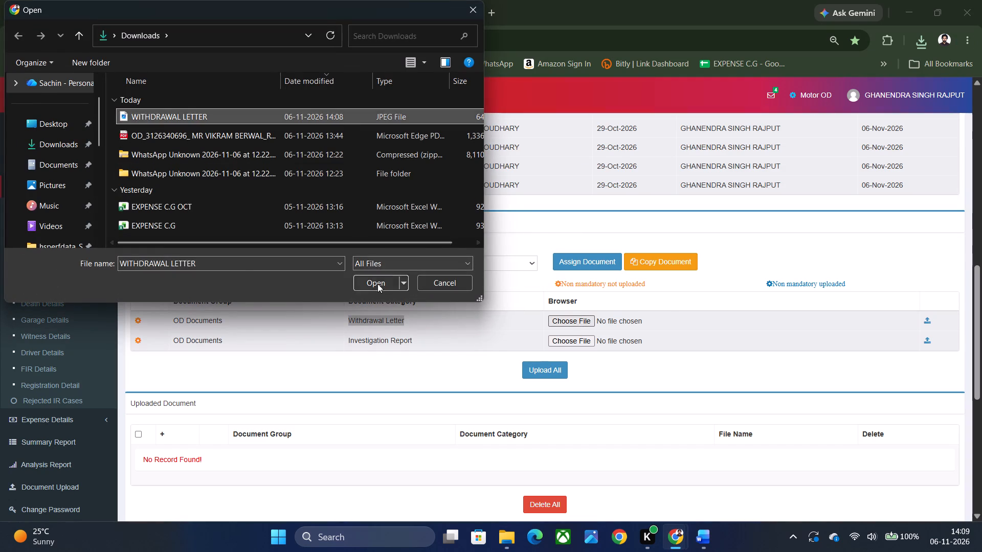
click(377, 284)
Open the file selection for the assigned Investigation Report document.
click(578, 341)
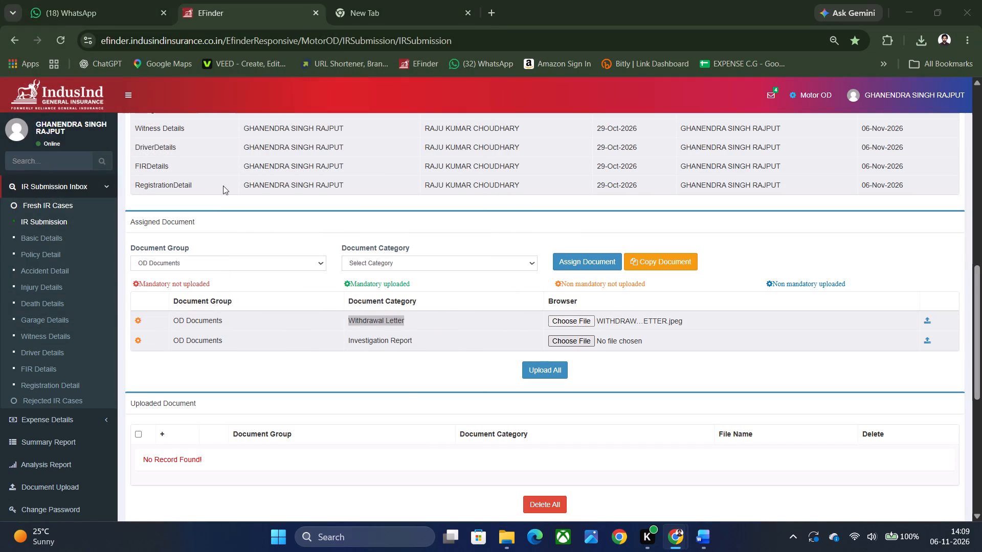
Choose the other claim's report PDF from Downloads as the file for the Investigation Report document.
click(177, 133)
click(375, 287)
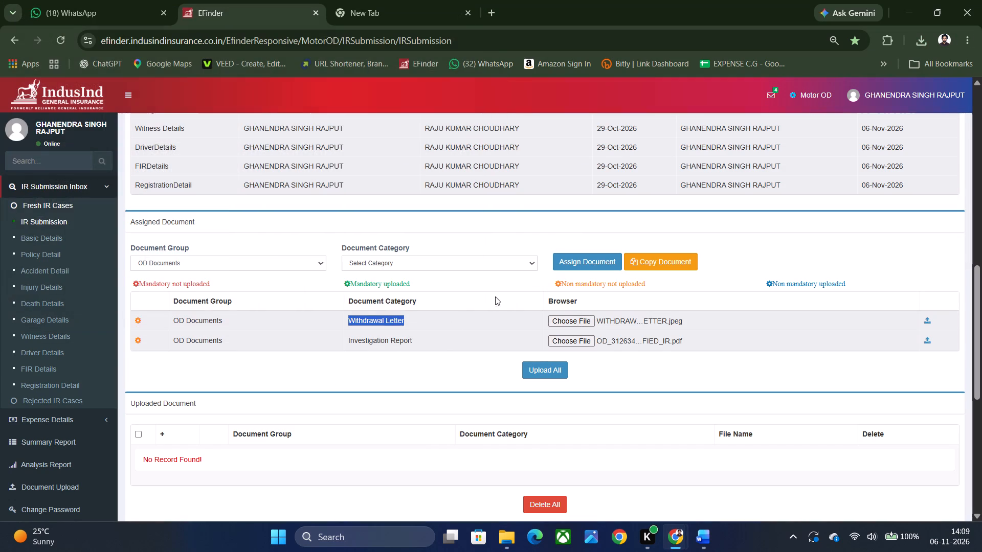
Reopen file selection for the Investigation Report, switch to the Downloads folder in File Explorer, and paste the copied file there.
click(569, 340)
key(alt+Tab)
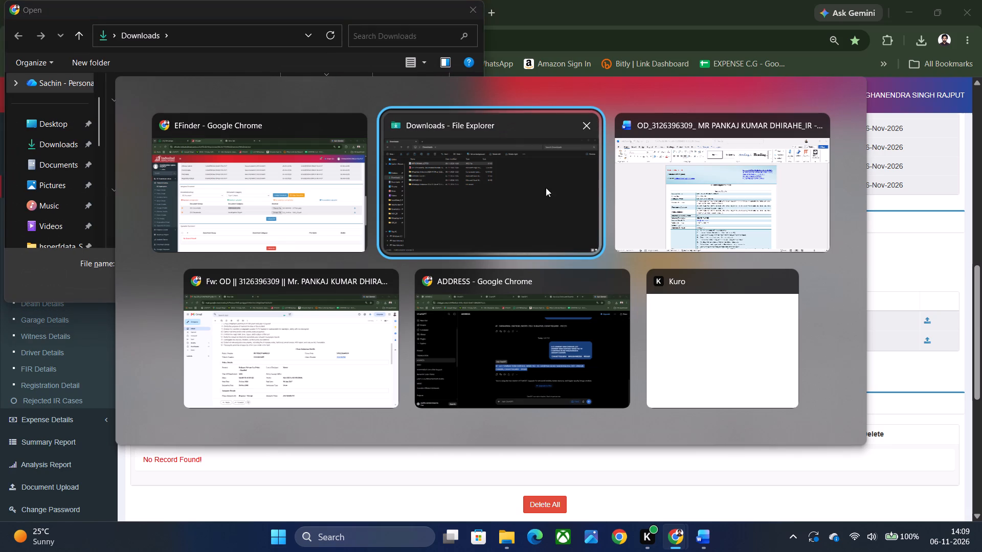
alt+click(762, 197)
key(alt+Tab)
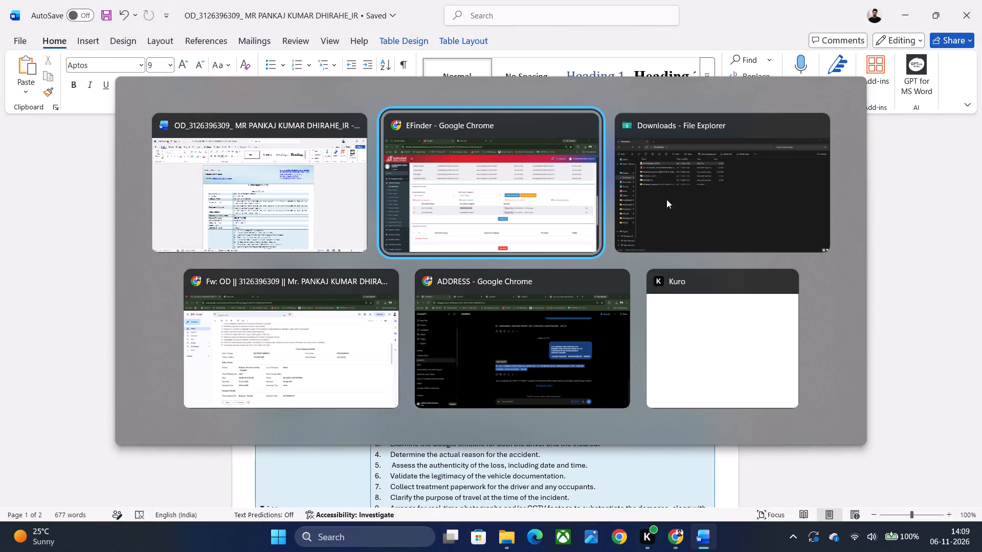
alt+click(671, 198)
click(647, 306)
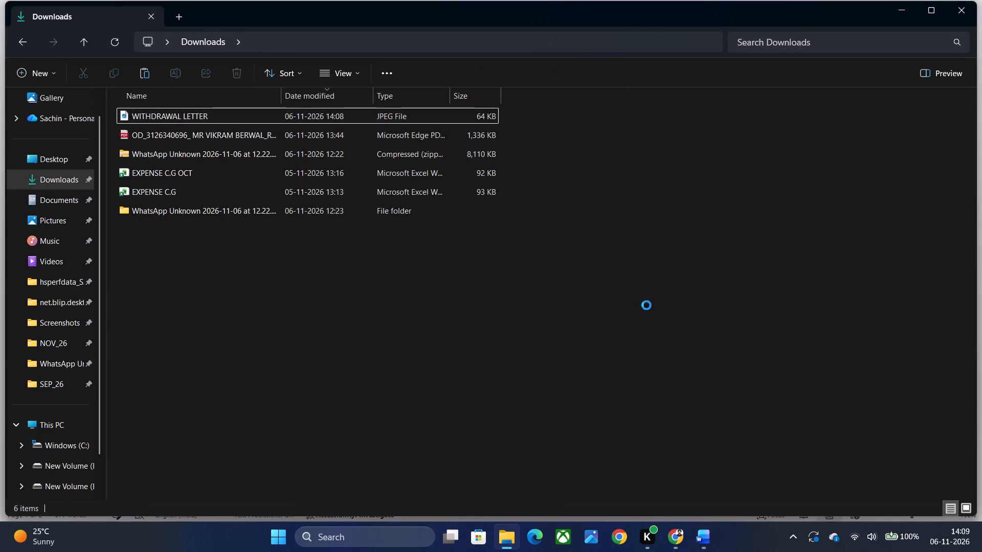
key(ctrl+v)
click(399, 298)
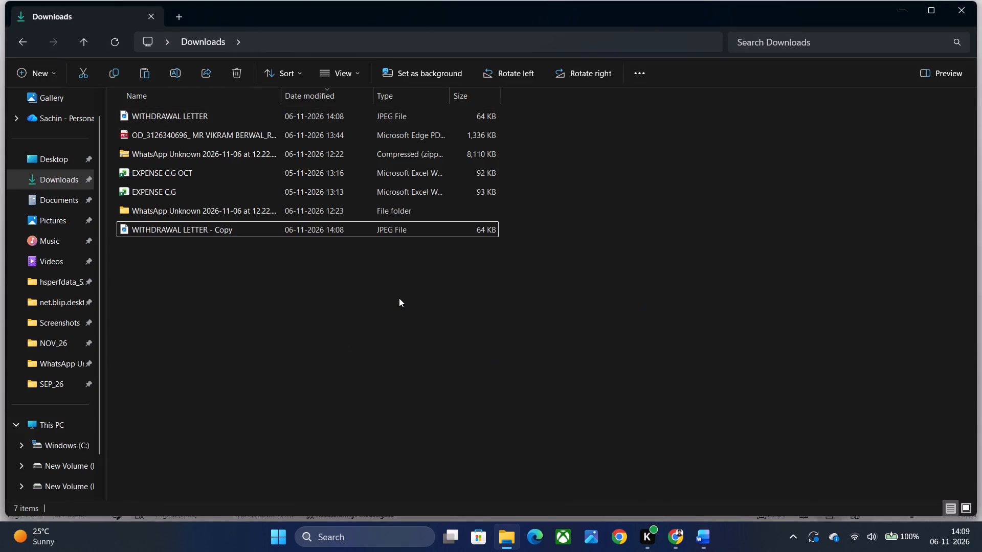
Open a new File Explorer window and browse to the last New Volume drive.
key(ctrl+n)
click(60, 467)
click(66, 482)
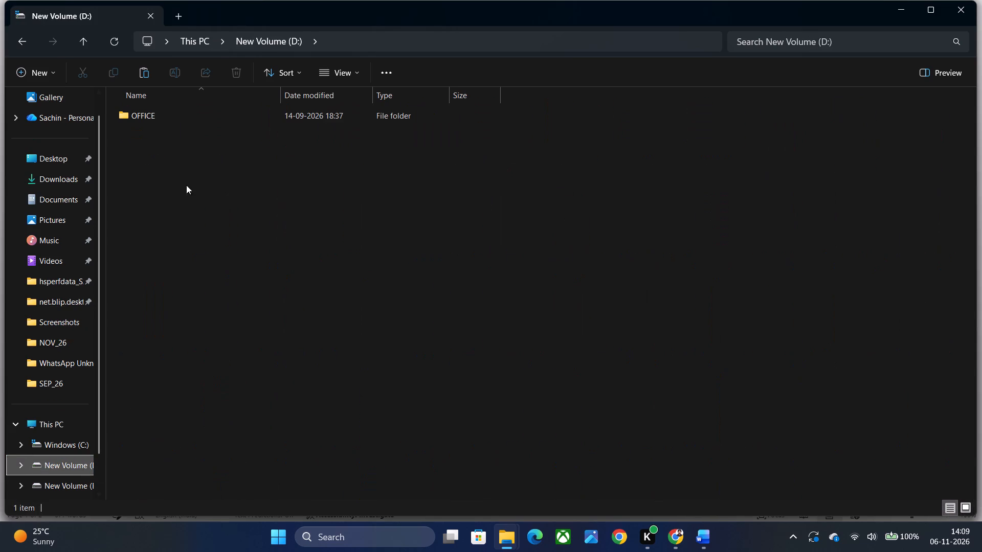
In the OFFICE > REPORT > NOV_26 folder, copy the file name of the current claim's investigation report.
double_click(187, 120)
double_click(176, 127)
double_click(185, 121)
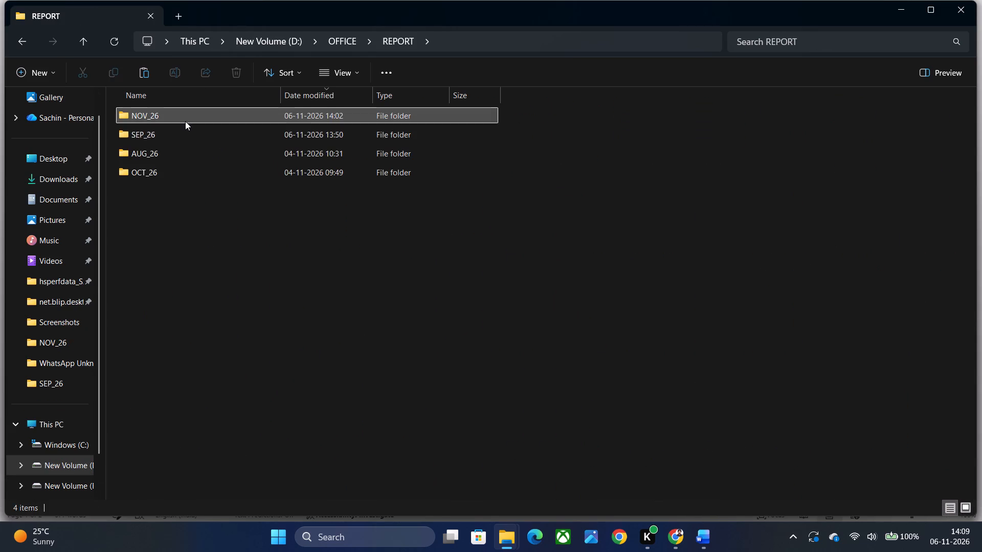
click(201, 111)
right_click(201, 111)
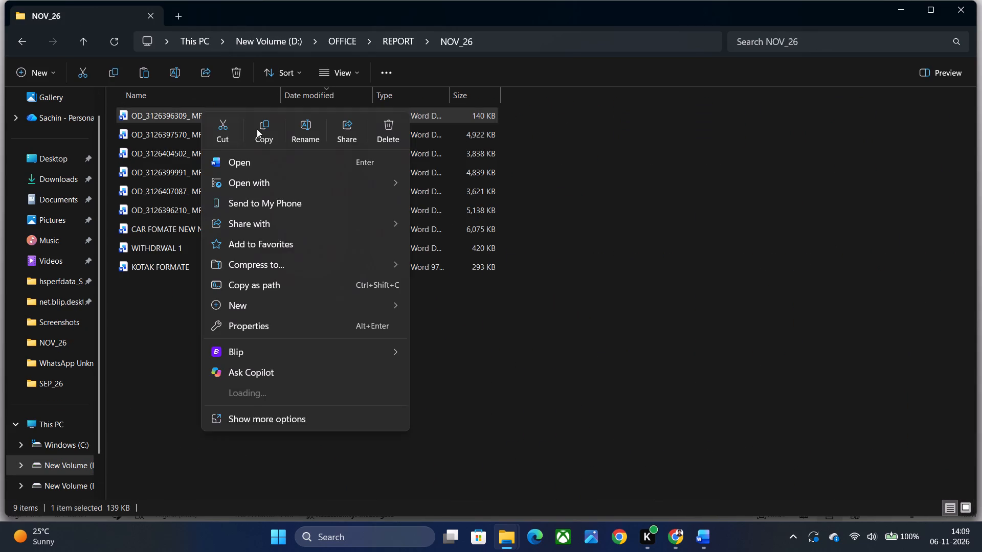
click(312, 131)
key(ctrl+c)
key(ctrl+c)
Open the current claim's report in Word and print it as a PDF into Downloads under the copied file name.
double_click(354, 114)
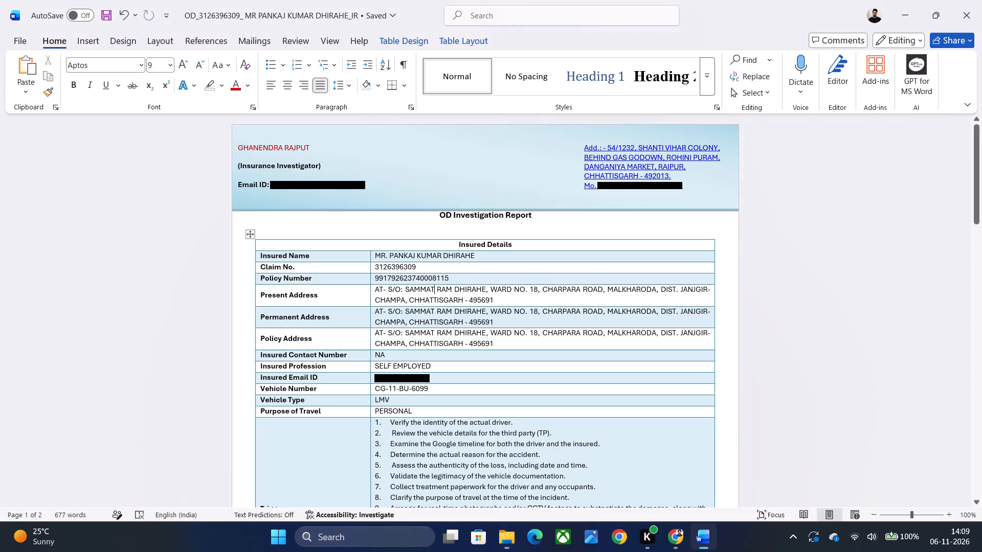
click(401, 290)
key(ctrl+p)
click(166, 97)
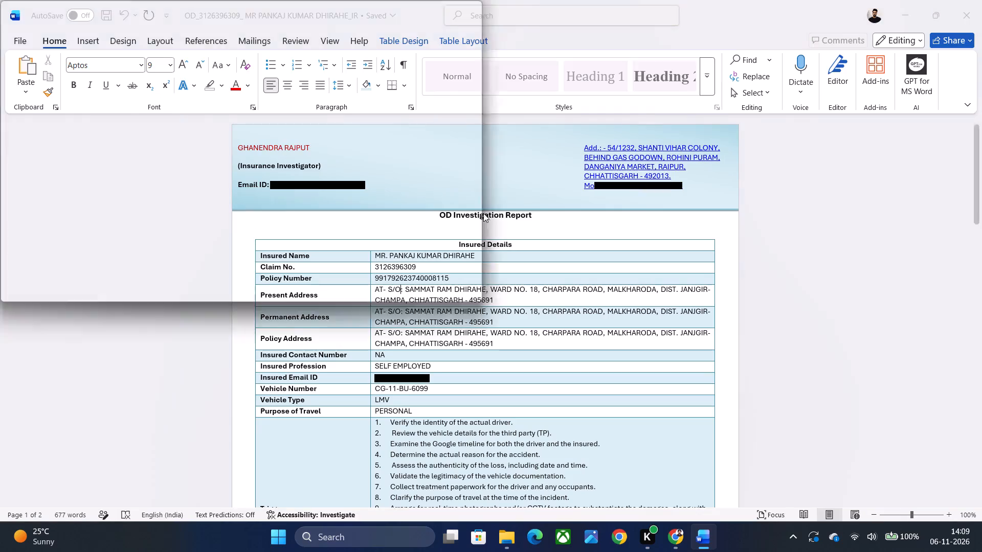
key(ctrl+v)
click(61, 147)
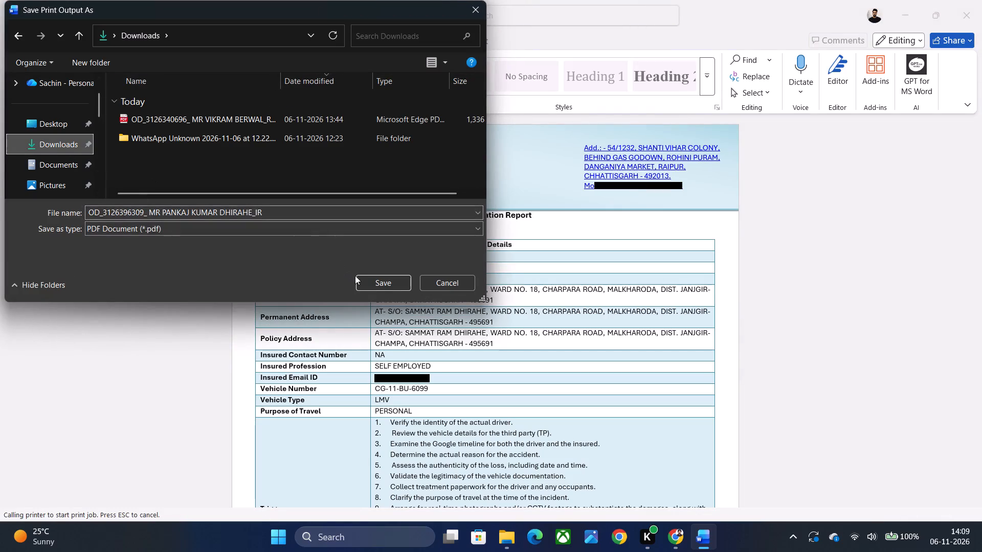
click(355, 275)
click(364, 281)
Switch to the EFinder portal in Chrome, sort Downloads by newest date modified, and reopen file selection for the Investigation Report.
key(alt+Tab)
alt+click(224, 318)
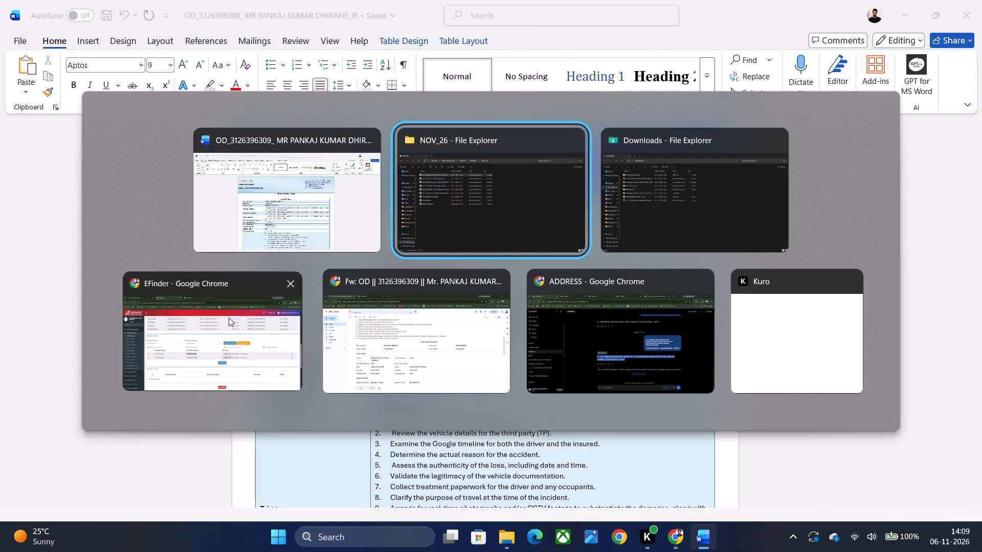
scroll(225, 171, up, 2)
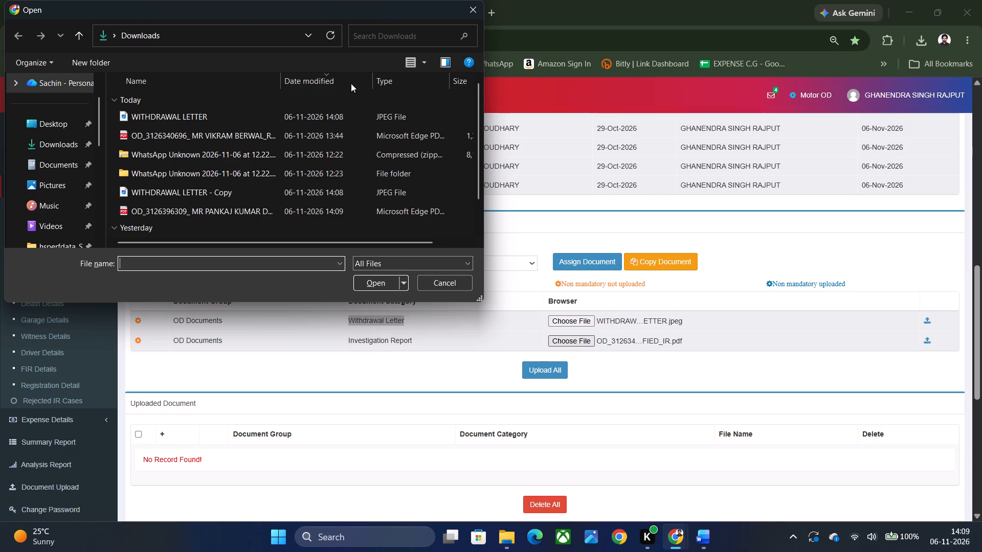
click(309, 74)
click(307, 76)
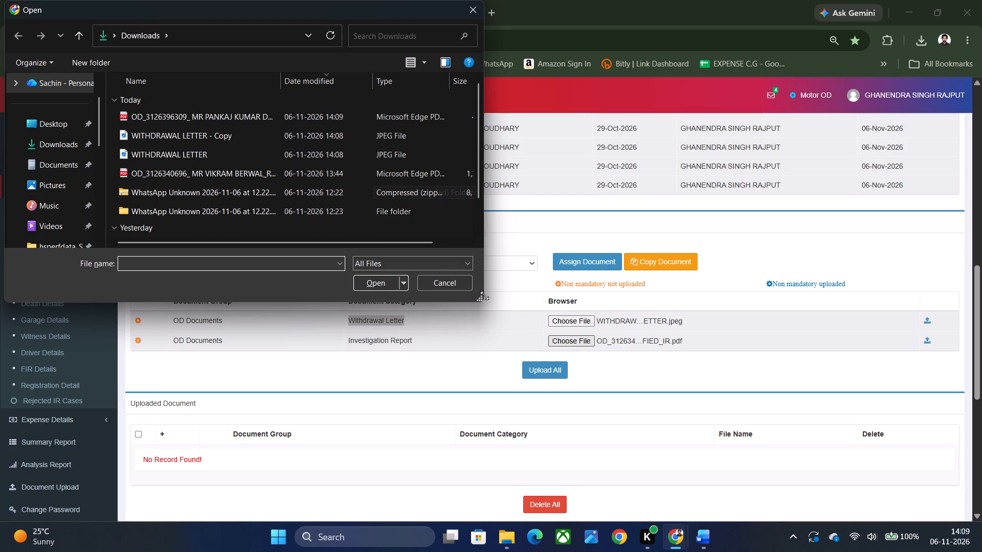
click(562, 340)
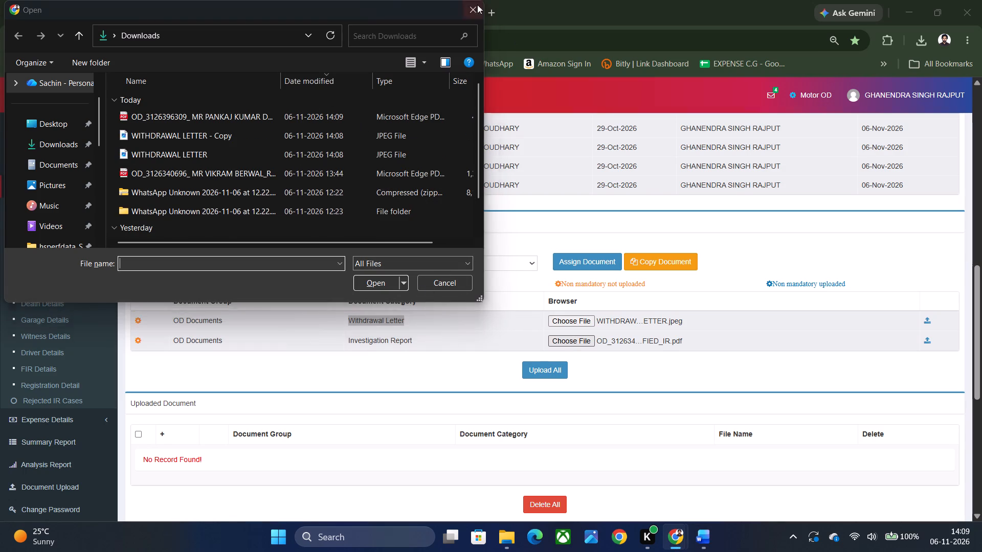
click(472, 4)
click(570, 342)
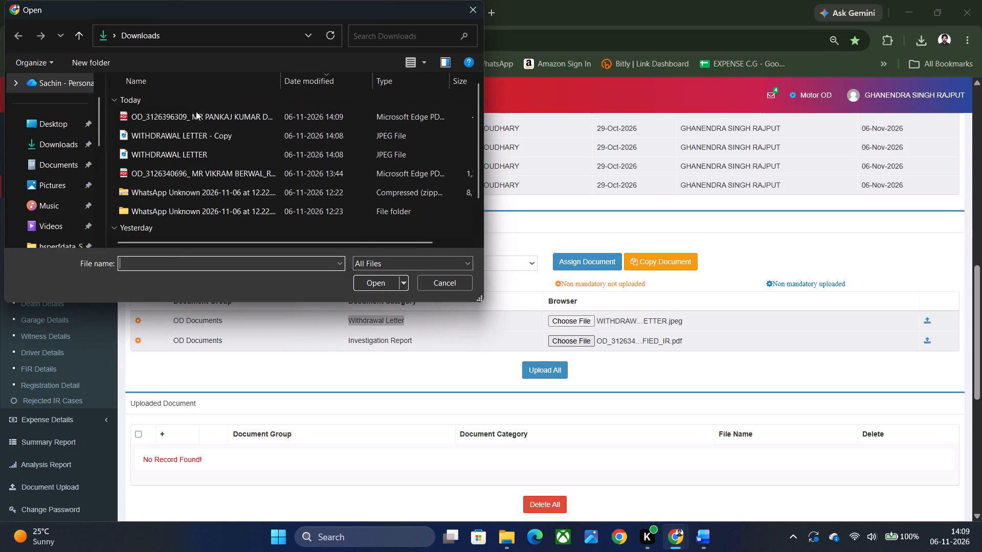
click(196, 112)
click(375, 281)
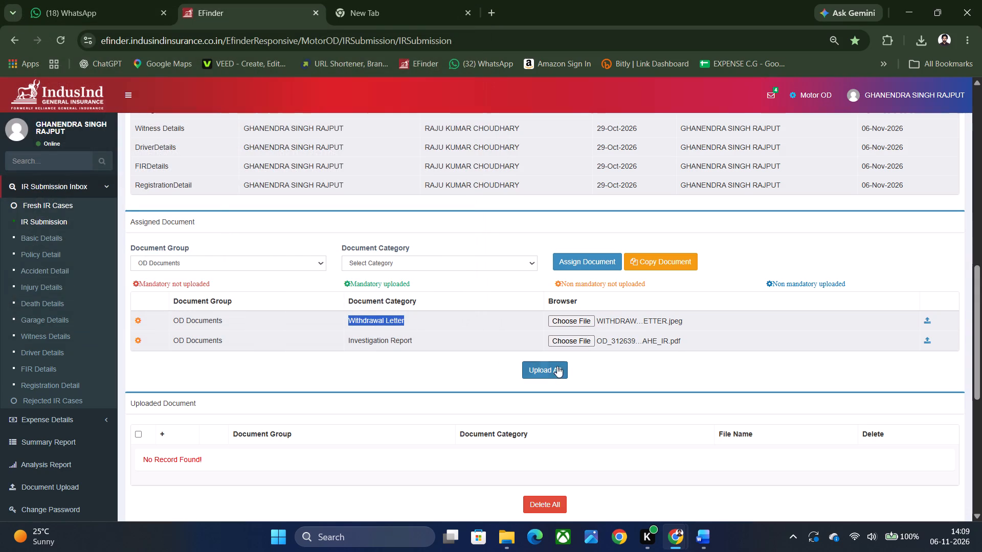
click(556, 367)
Copy the Conclusion's opening bold sentence, on the accident and withdrawn claim, from the Word report into the final submission Remarks.
scroll(616, 316, down, 4)
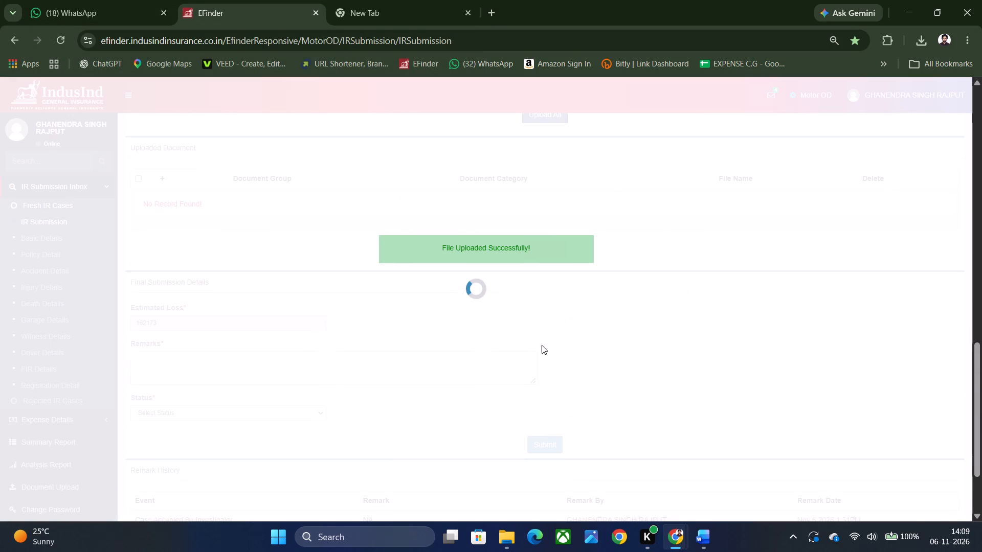
scroll(416, 343, down, 1)
click(272, 307)
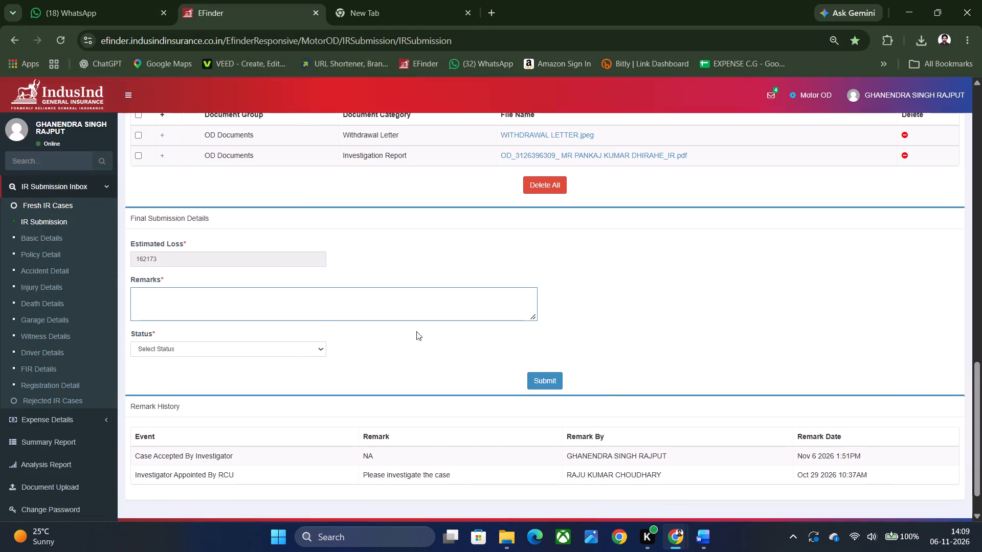
key(alt+Tab)
scroll(547, 286, down, 20)
scroll(547, 286, down, 2)
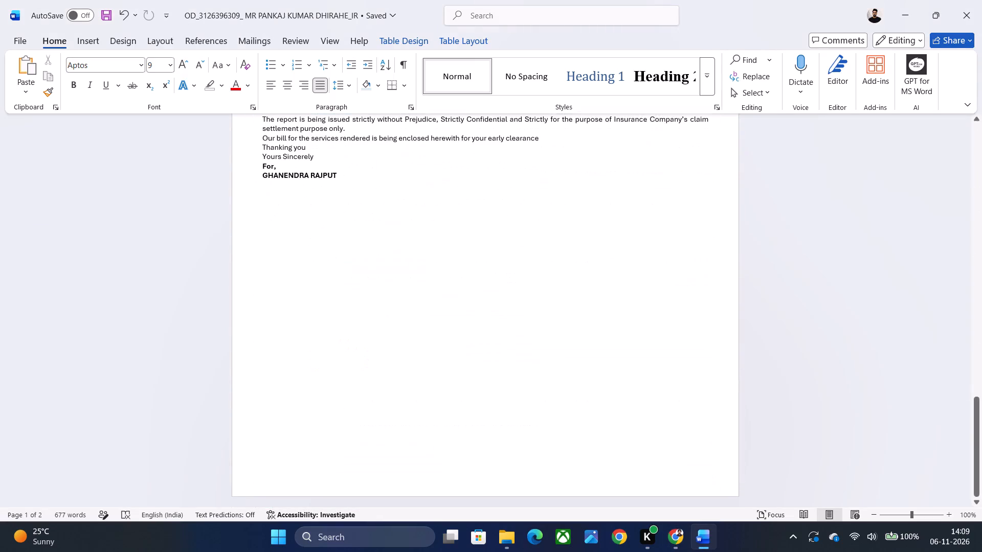
scroll(309, 321, up, 8)
drag(266, 256, 542, 266)
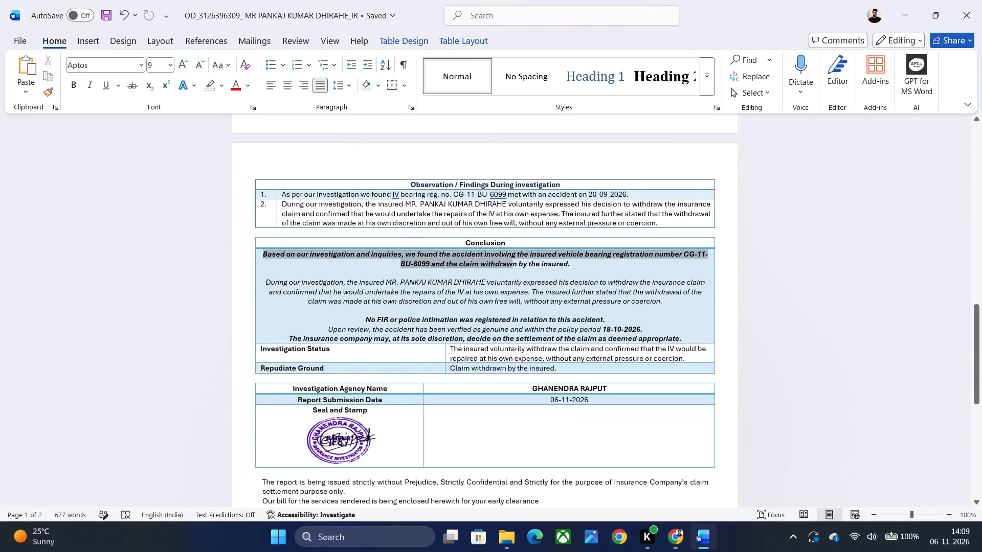
drag(542, 266, 605, 266)
key(ctrl+c)
key(alt+Tab)
key(ctrl+v)
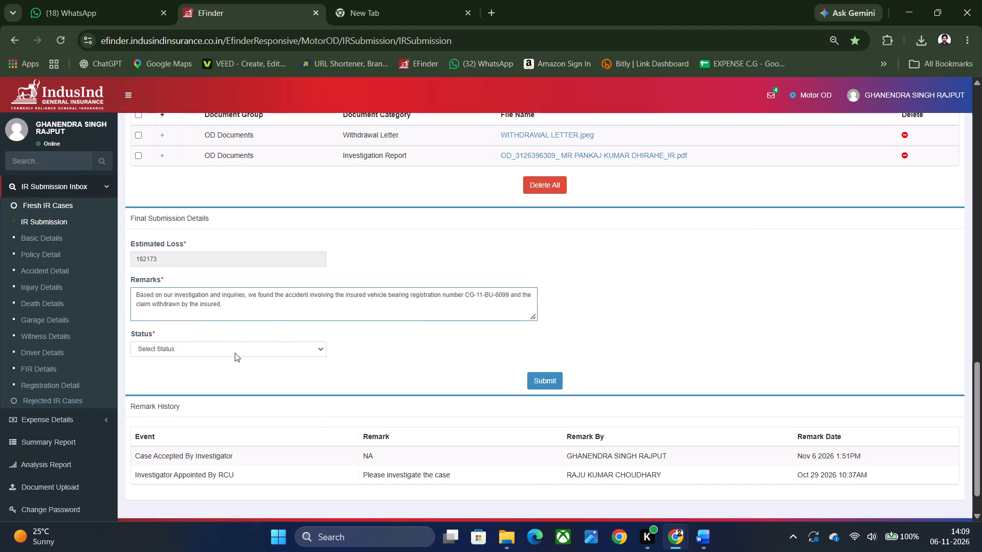
Set the final submission status to Submit and submit the case.
click(235, 353)
click(200, 385)
click(401, 369)
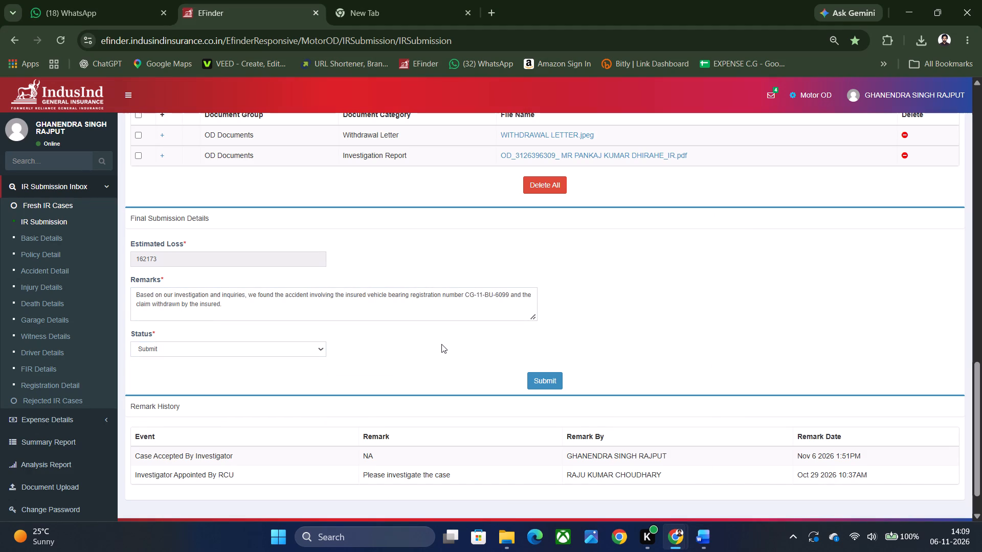
click(545, 383)
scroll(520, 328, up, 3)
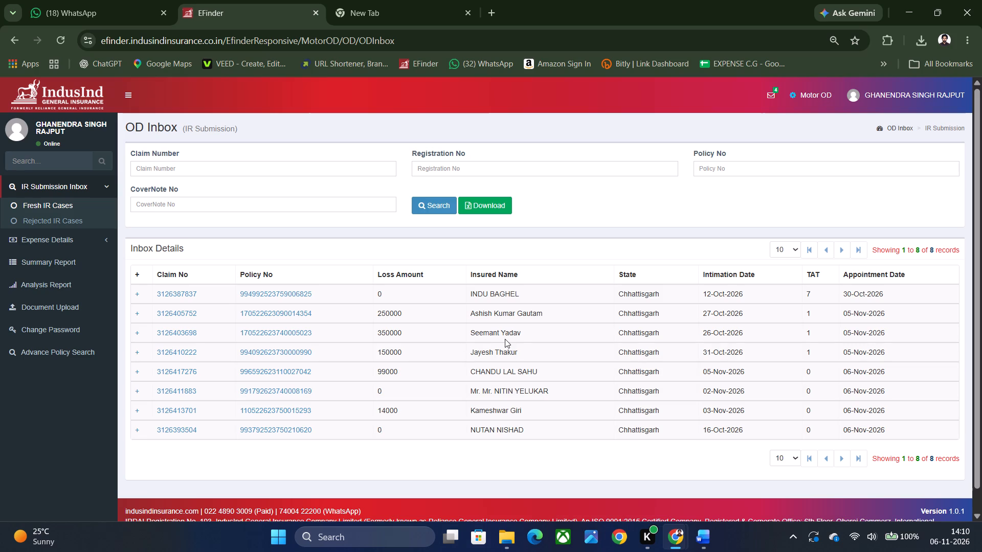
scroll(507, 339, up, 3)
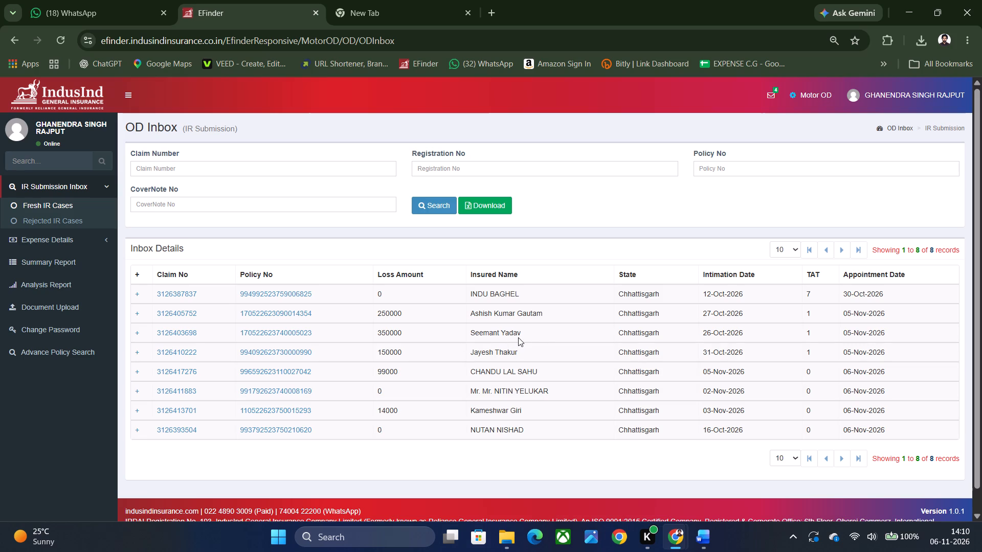